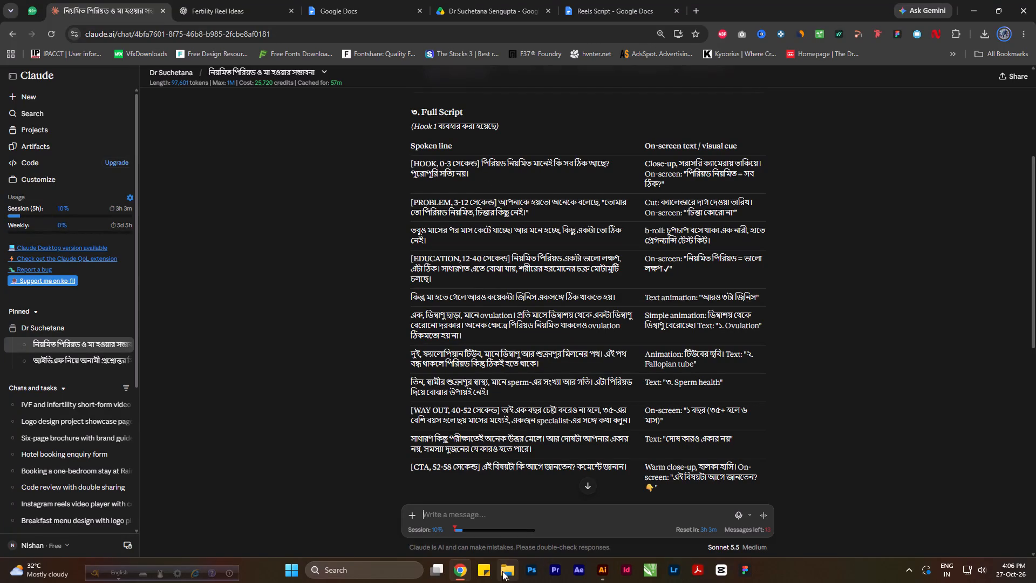
Switch to Illustrator, then save and close the ID - Behala_2 identity card document.
click(604, 569)
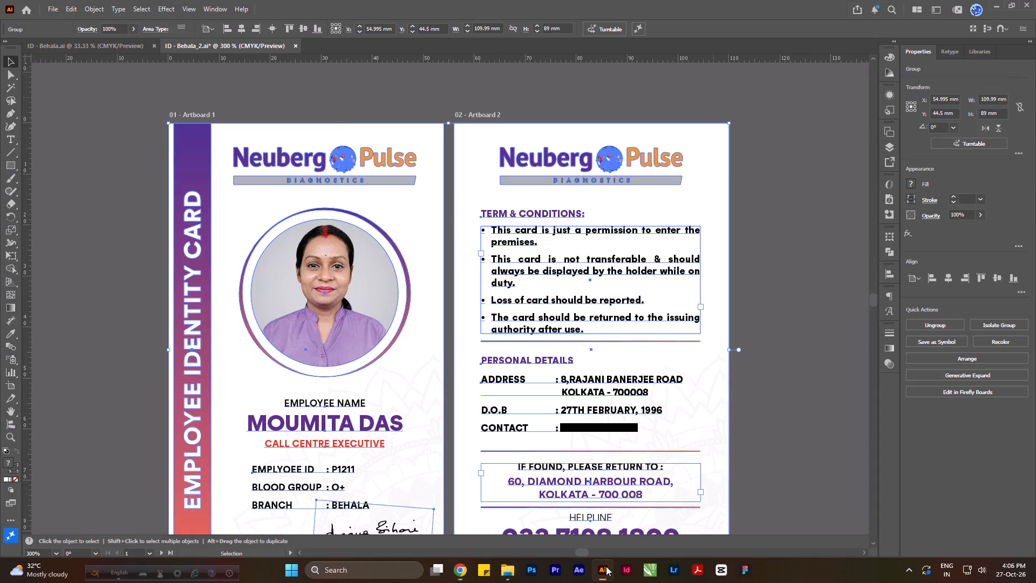
click(350, 98)
key(ctrl+s)
click(294, 46)
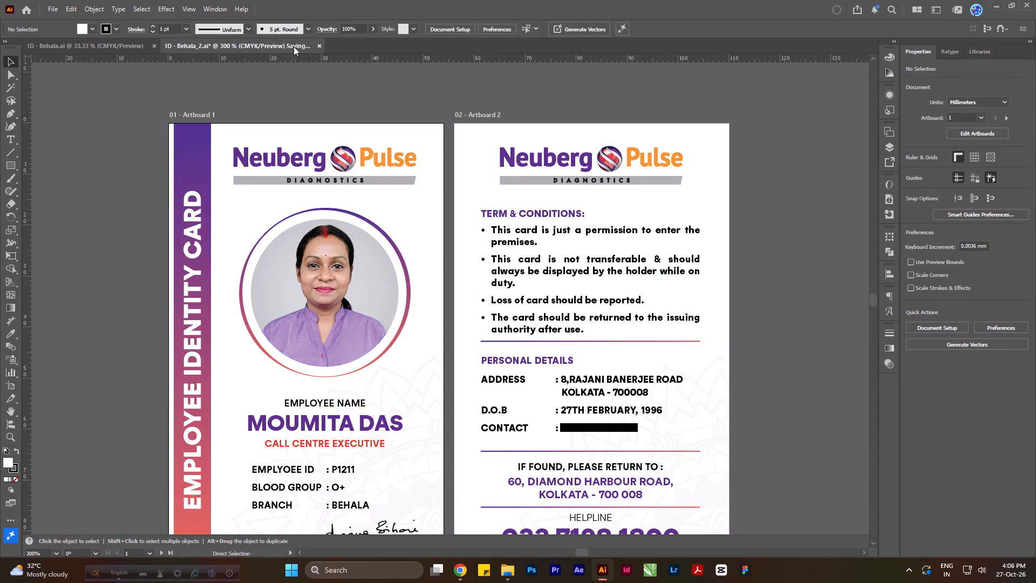
click(294, 44)
Save and close the ID - Behala document containing the full set of employee cards.
click(464, 341)
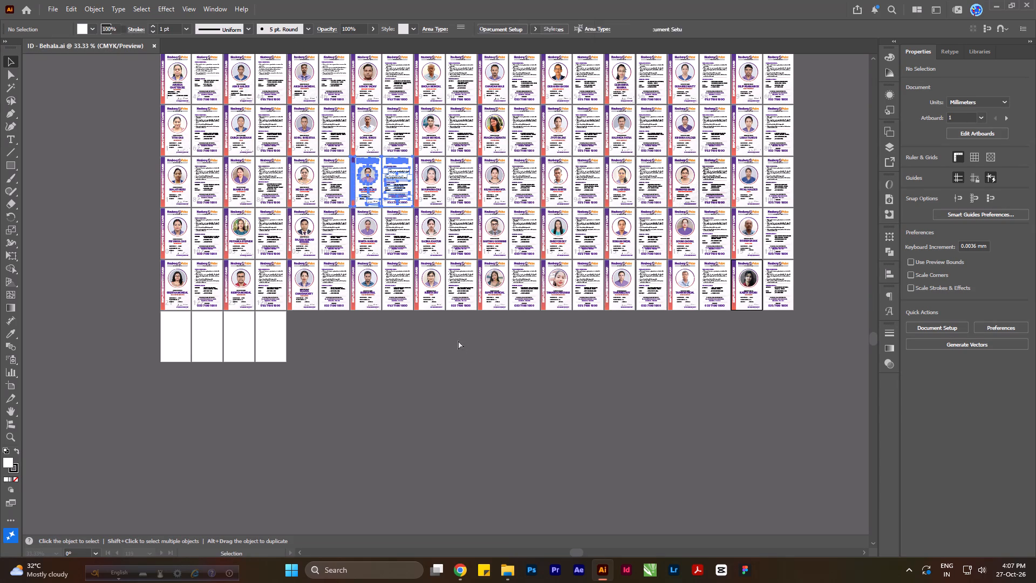
key(ctrl+s)
click(442, 389)
alt+scroll(380, 180, up, 2)
key(ctrl+s)
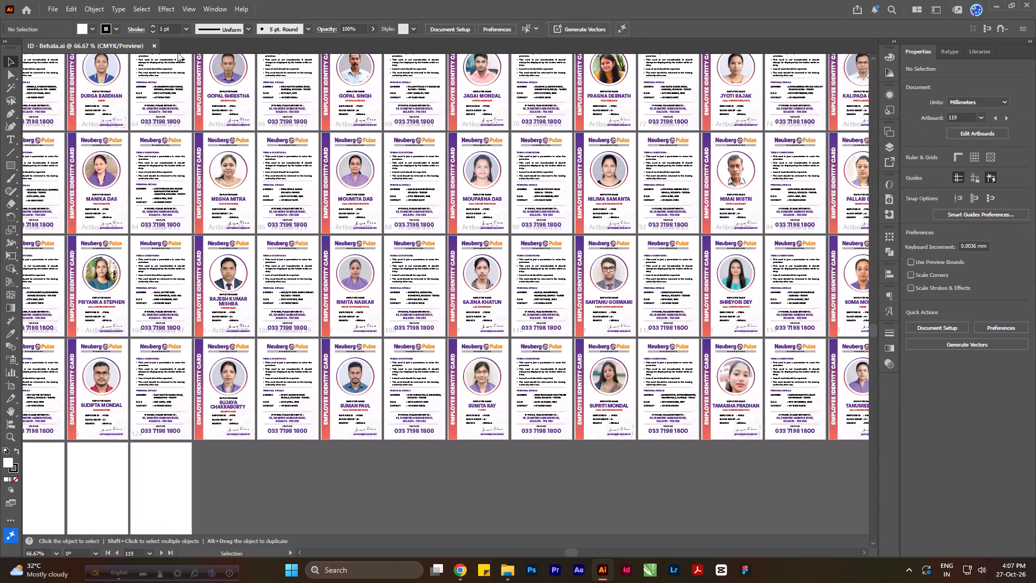
click(153, 45)
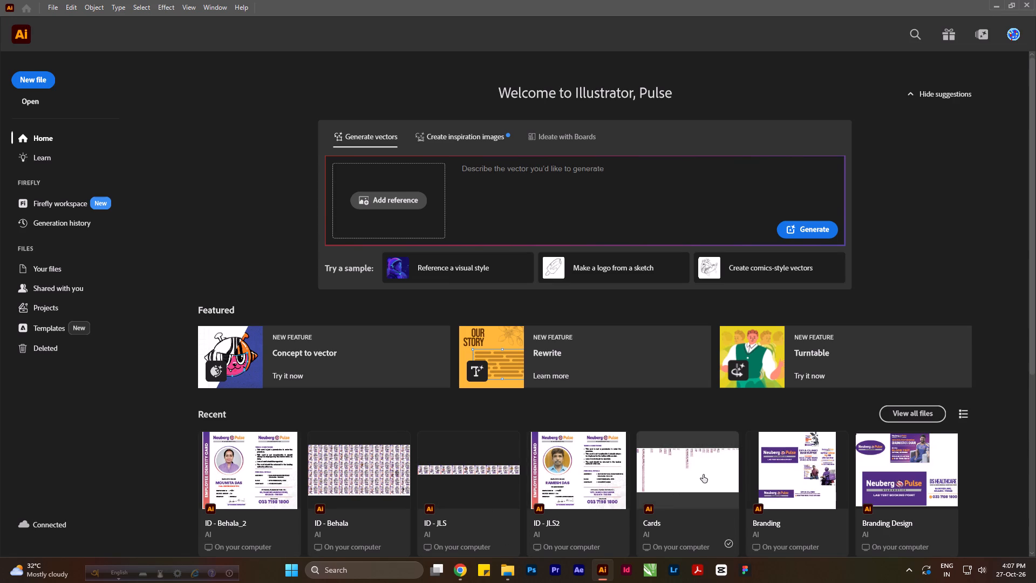
Open the recent Cards file.
double_click(703, 473)
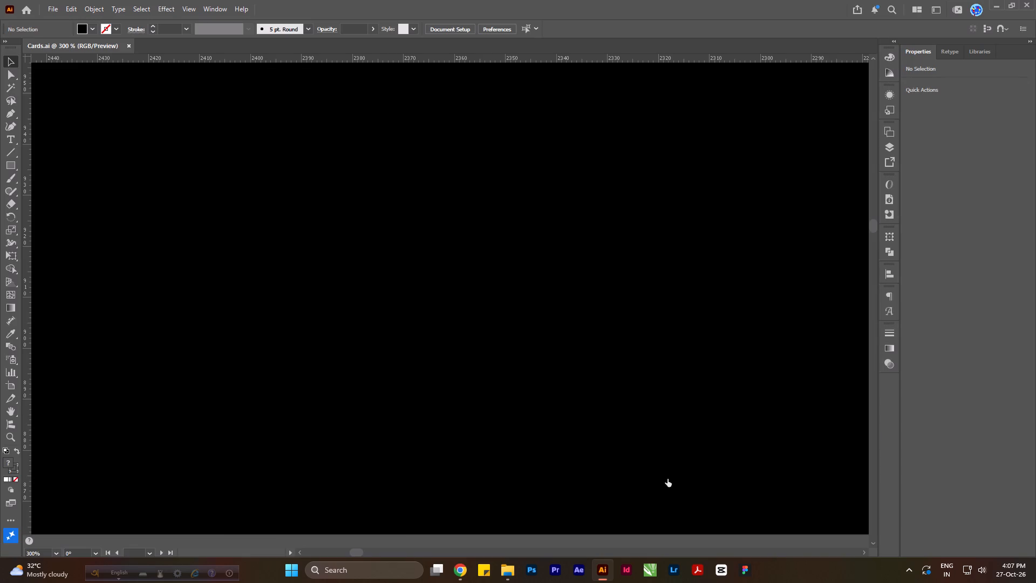
Duplicate Artboard 5 with its business card artwork, placing the copy beside the original on its right, level with it.
alt+scroll(574, 333, down, 3)
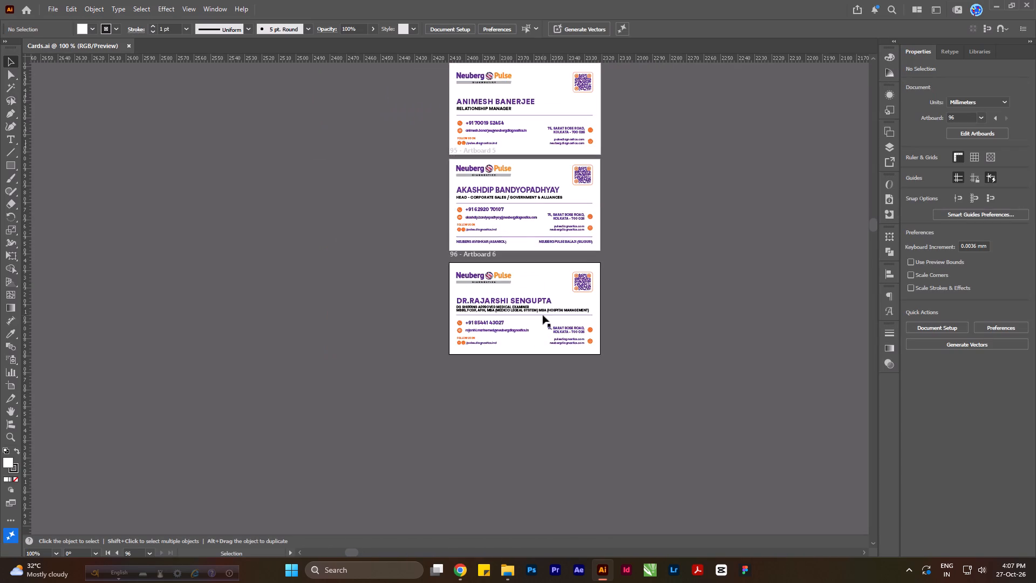
alt+scroll(542, 314, up, 4)
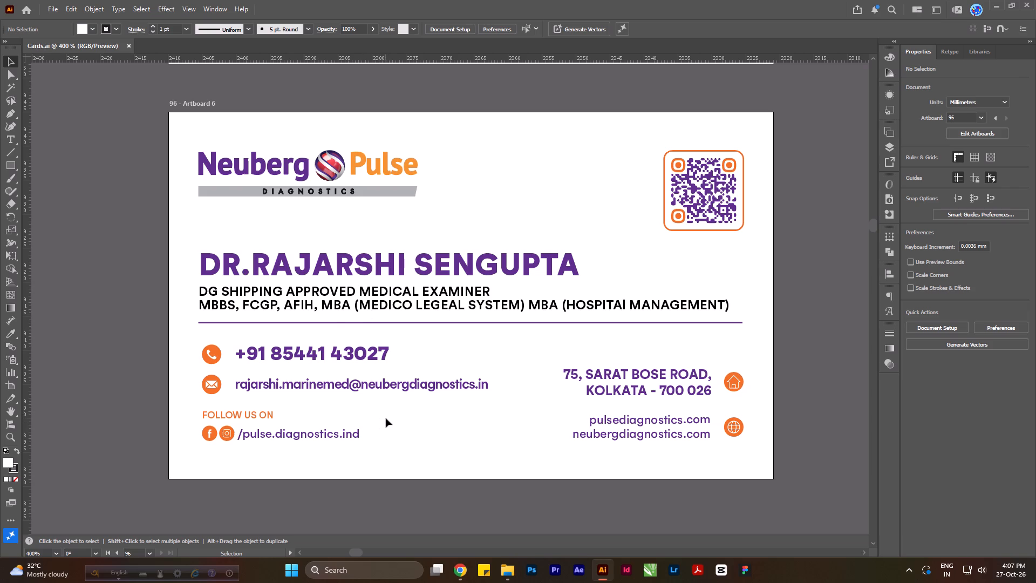
scroll(390, 418, up, 20)
scroll(390, 418, up, 3)
scroll(355, 382, up, 3)
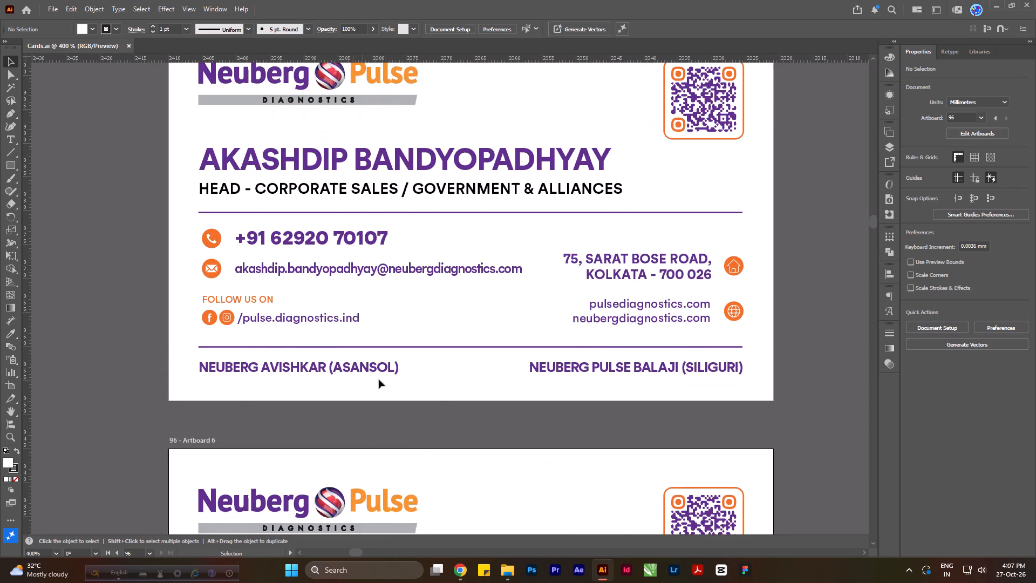
alt+scroll(441, 391, down, 1)
scroll(466, 333, up, 2)
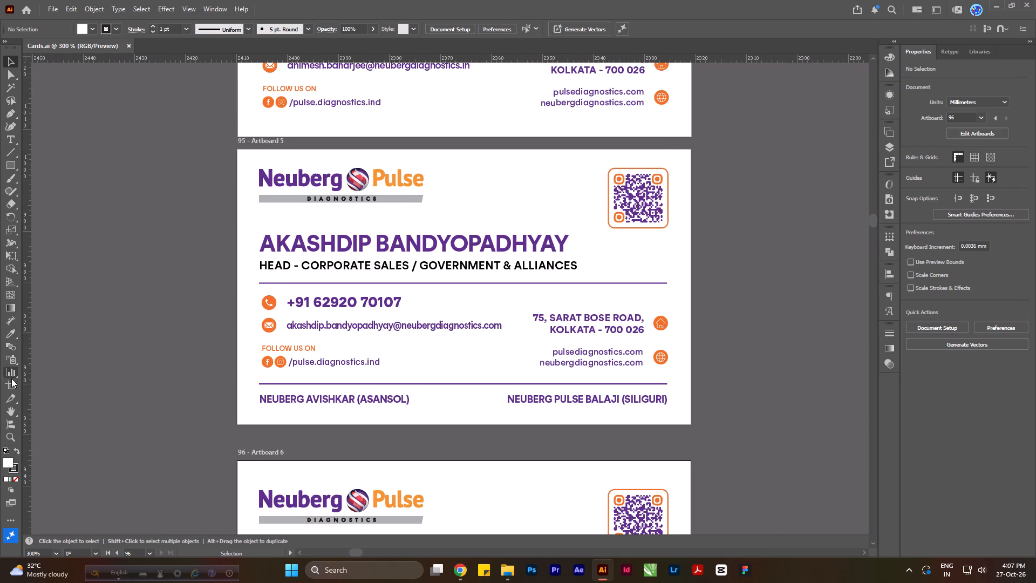
click(11, 390)
alt+scroll(120, 316, down, 1)
click(269, 284)
alt+drag(260, 278, 596, 287)
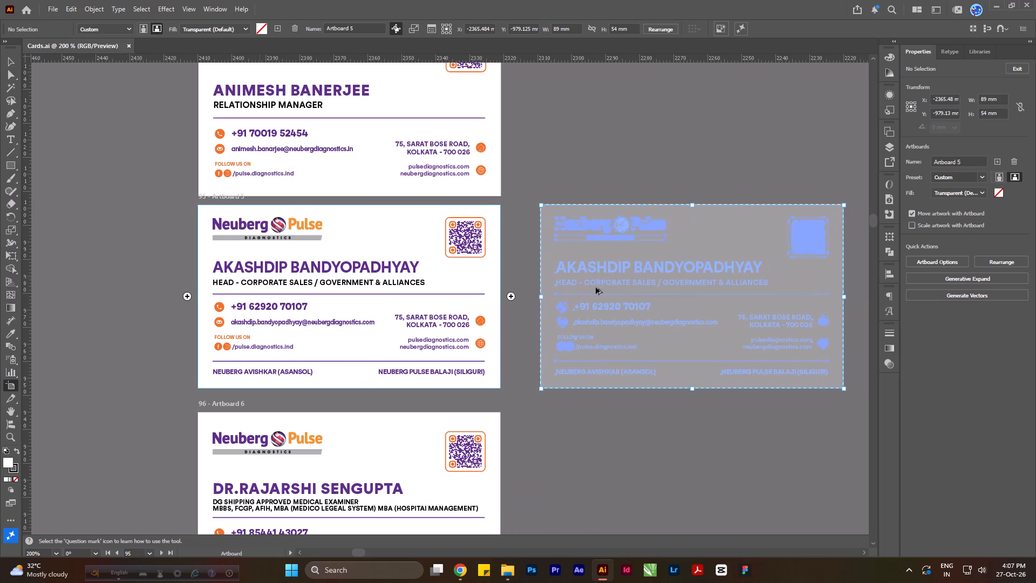
alt+drag(596, 287, 575, 296)
click(9, 59)
click(73, 142)
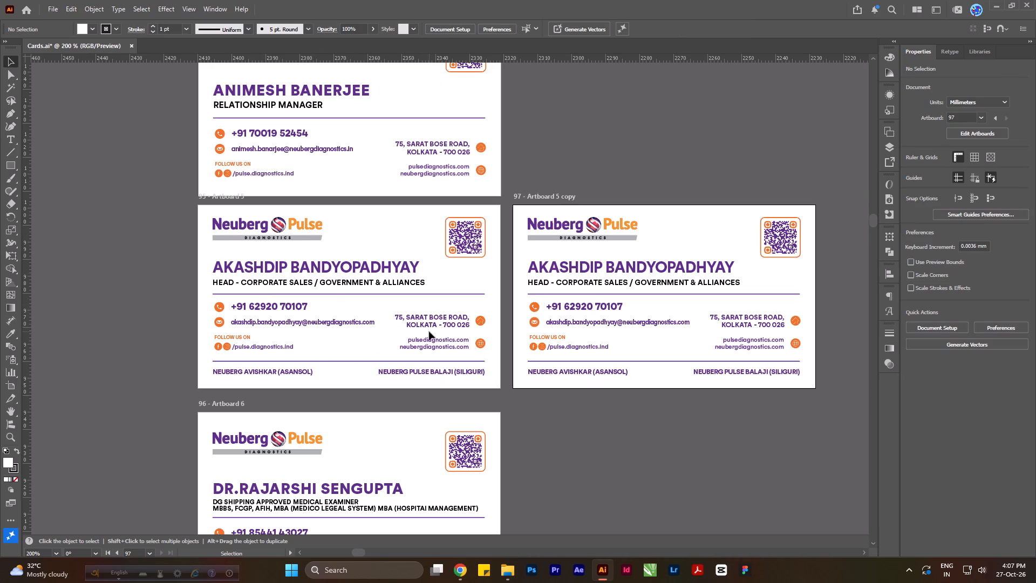
Look through the earlier business cards stacked above the duplicated artboard.
scroll(332, 318, up, 14)
alt+scroll(308, 309, down, 2)
scroll(315, 293, up, 2)
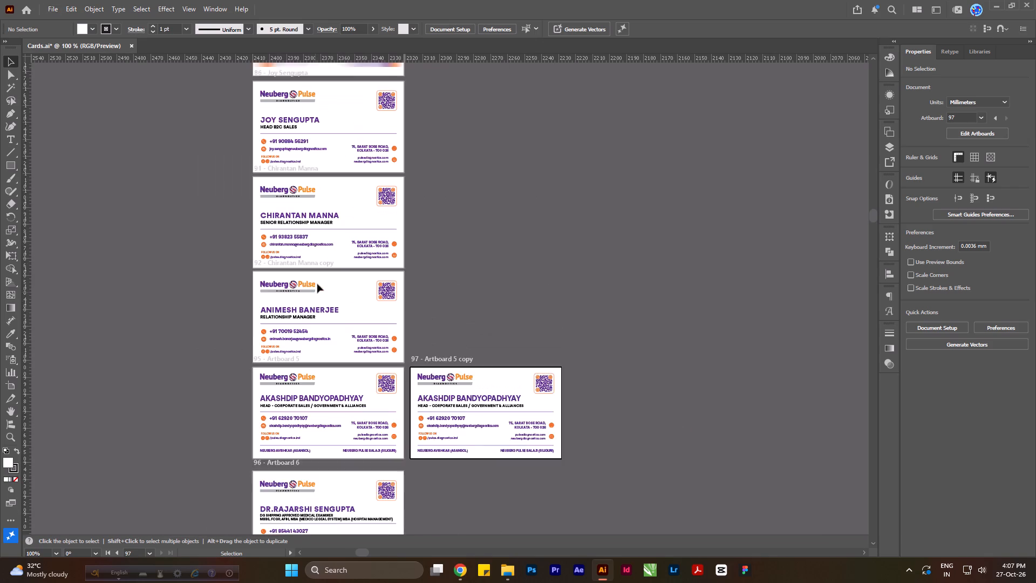
scroll(317, 284, up, 13)
alt+scroll(315, 169, up, 1)
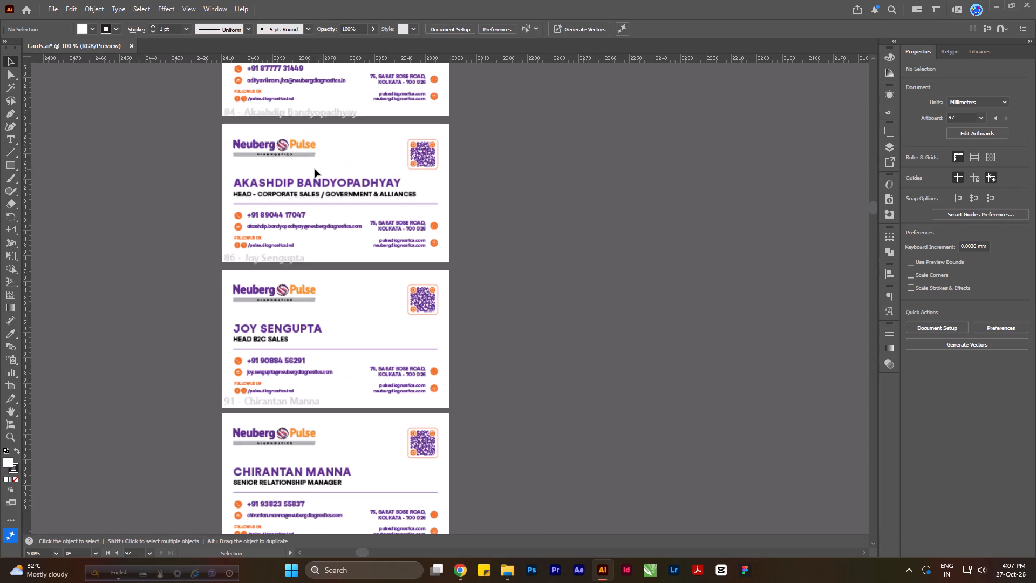
On the Artboard 5 card, select the NEUBERG AVISHKAR (ASANSOL) and NEUBERG PULSE BALAJI (SILIGURI) labels and the divider line above them.
scroll(338, 197, down, 12)
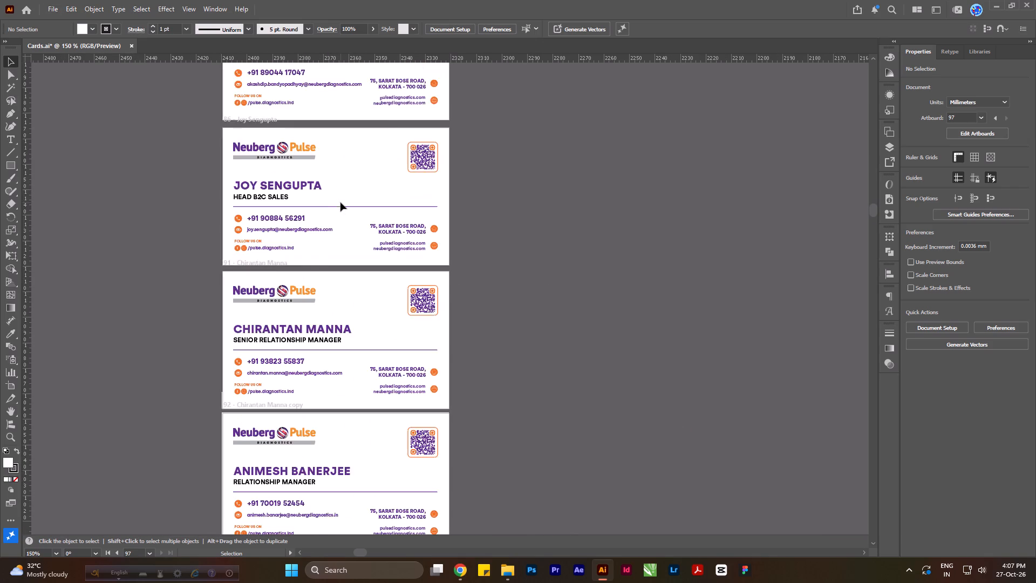
scroll(340, 202, down, 17)
scroll(385, 247, down, 5)
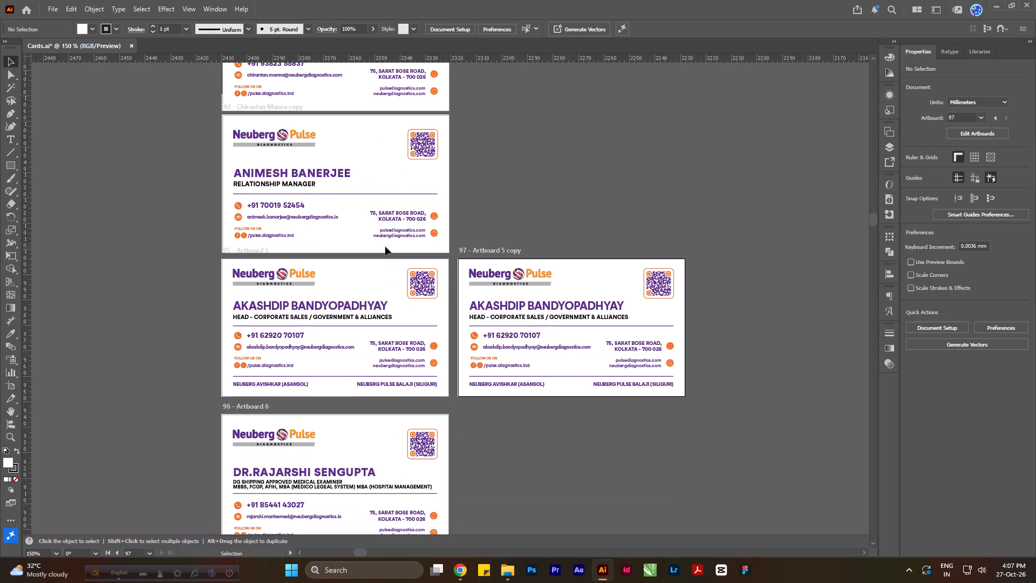
alt+scroll(289, 338, up, 2)
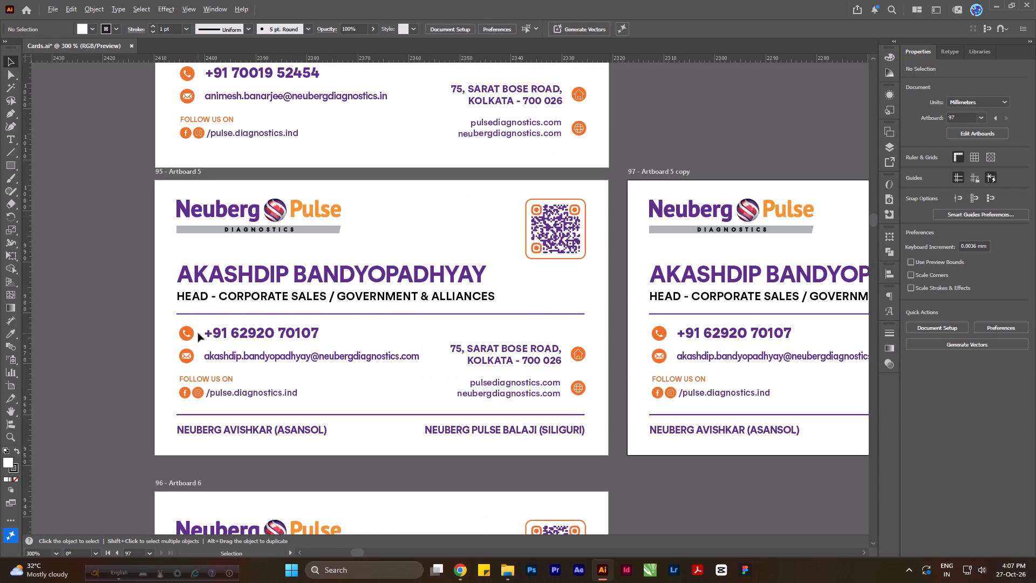
alt+scroll(219, 337, down, 1)
alt+scroll(264, 391, up, 1)
click(260, 403)
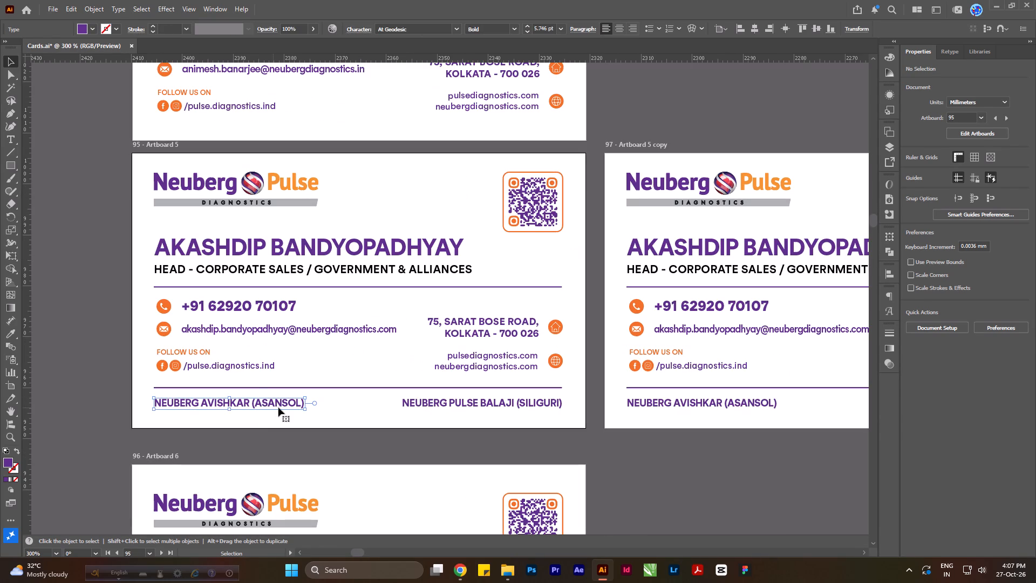
shift+click(427, 404)
shift+click(440, 388)
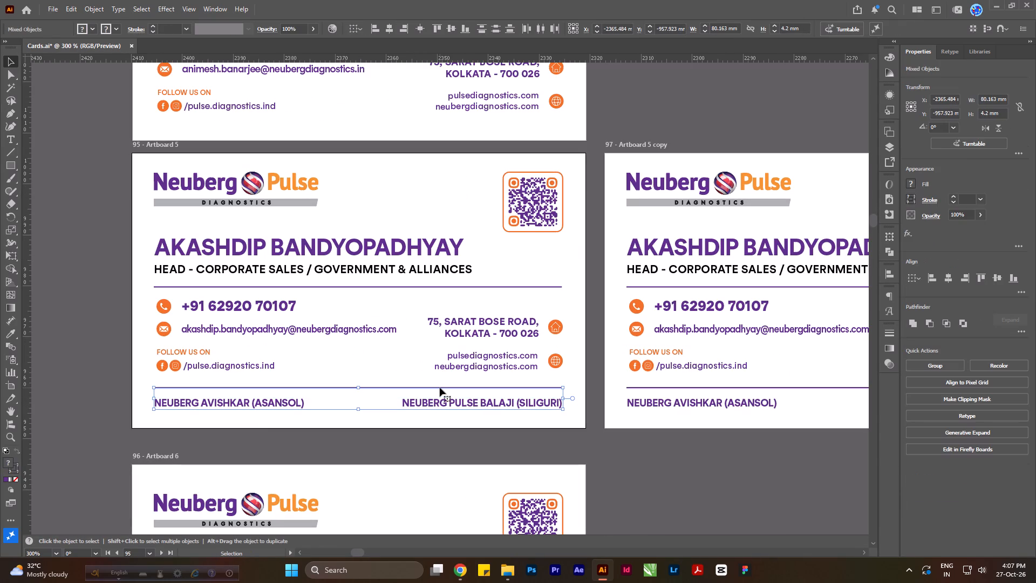
Delete the selected NEUBERG AVISHKAR (ASANSOL) and NEUBERG PULSE BALAJI (SILIGURI) labels and their divider line from the Artboard 5 card.
key(Delete)
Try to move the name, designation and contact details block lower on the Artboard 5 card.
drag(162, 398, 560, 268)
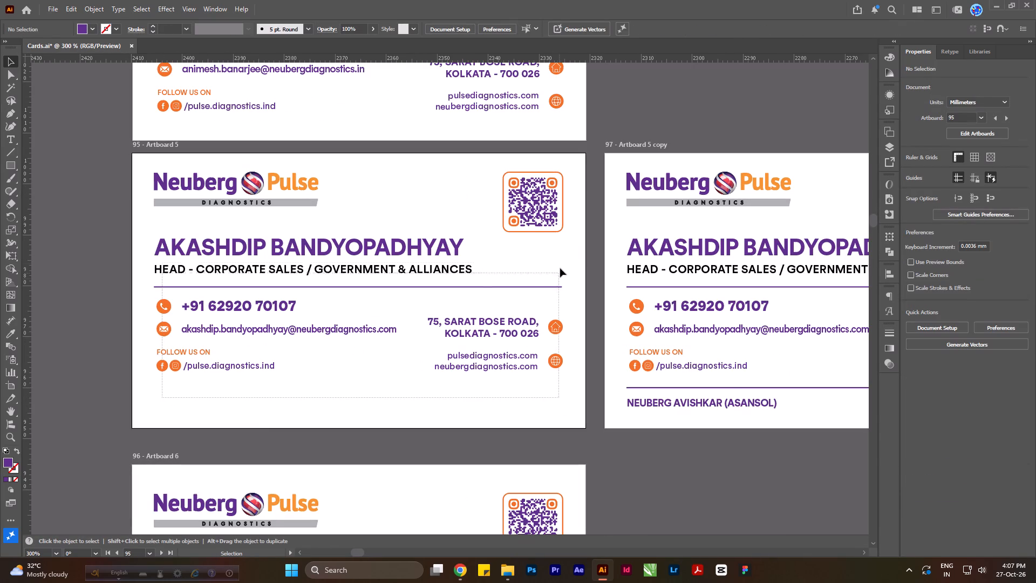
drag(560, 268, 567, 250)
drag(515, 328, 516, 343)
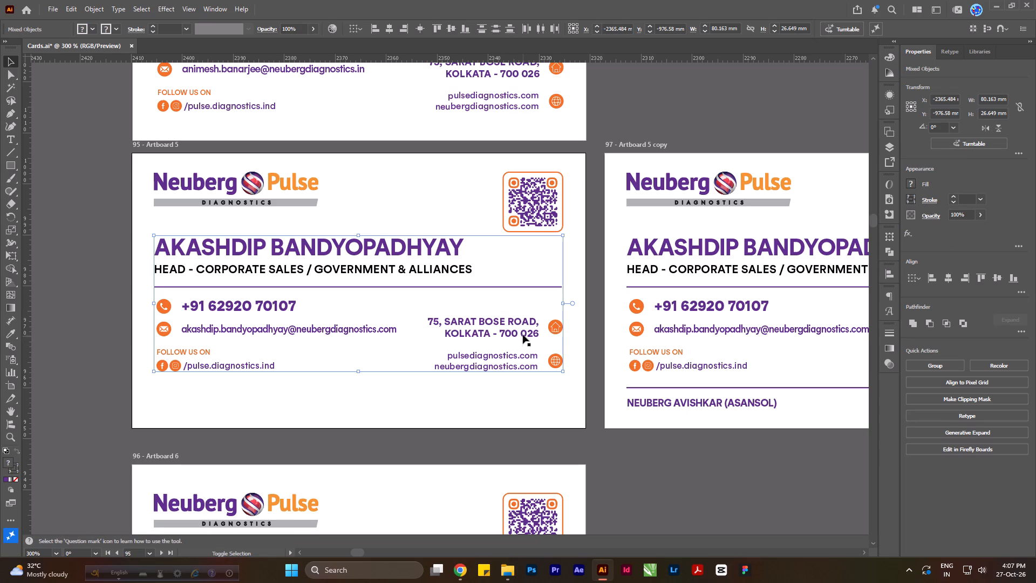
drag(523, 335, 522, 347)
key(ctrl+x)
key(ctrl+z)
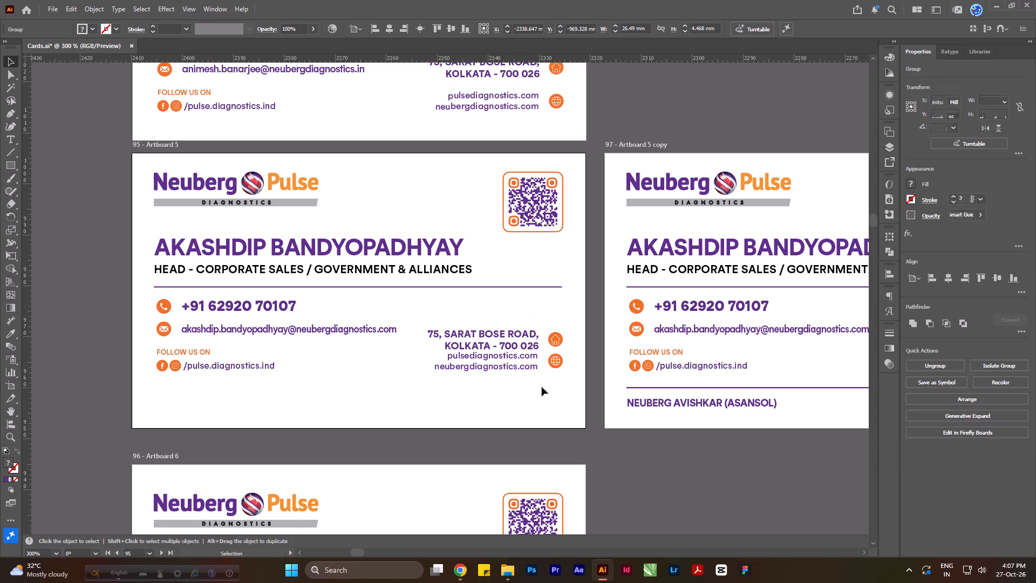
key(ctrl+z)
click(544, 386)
Move the name, designation, divider line and contact details together straight down about 4.4 mm on the Artboard 5 card.
drag(573, 392, 174, 244)
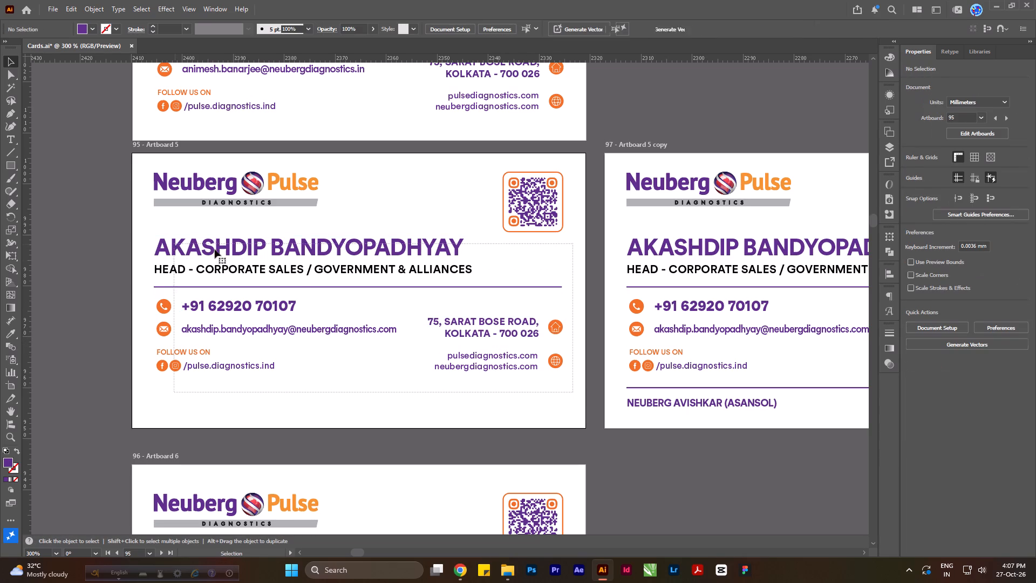
drag(235, 253, 234, 266)
key(ctrl+z)
shift+click(166, 306)
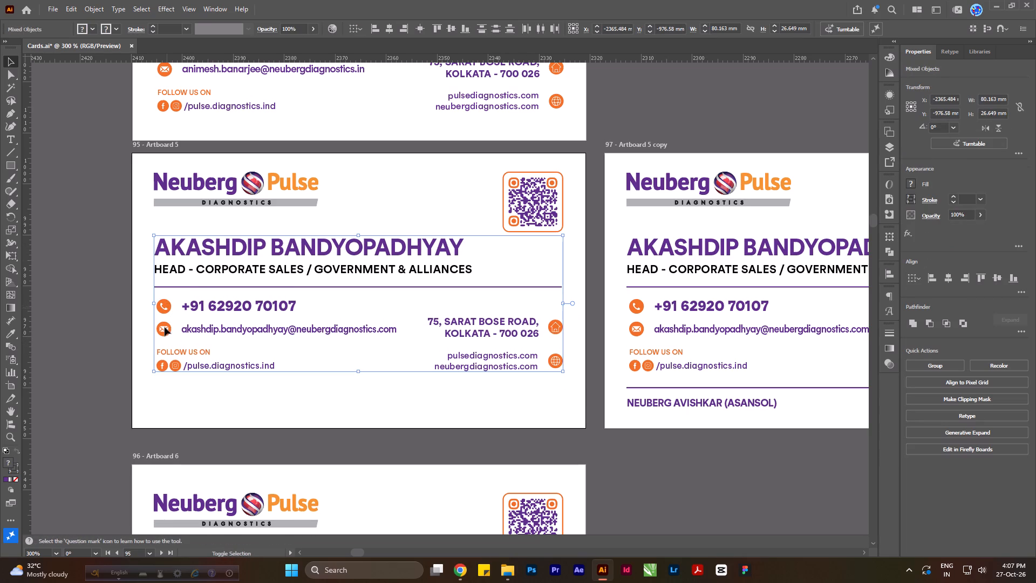
shift+click(165, 327)
drag(166, 305, 168, 317)
key(ctrl+z)
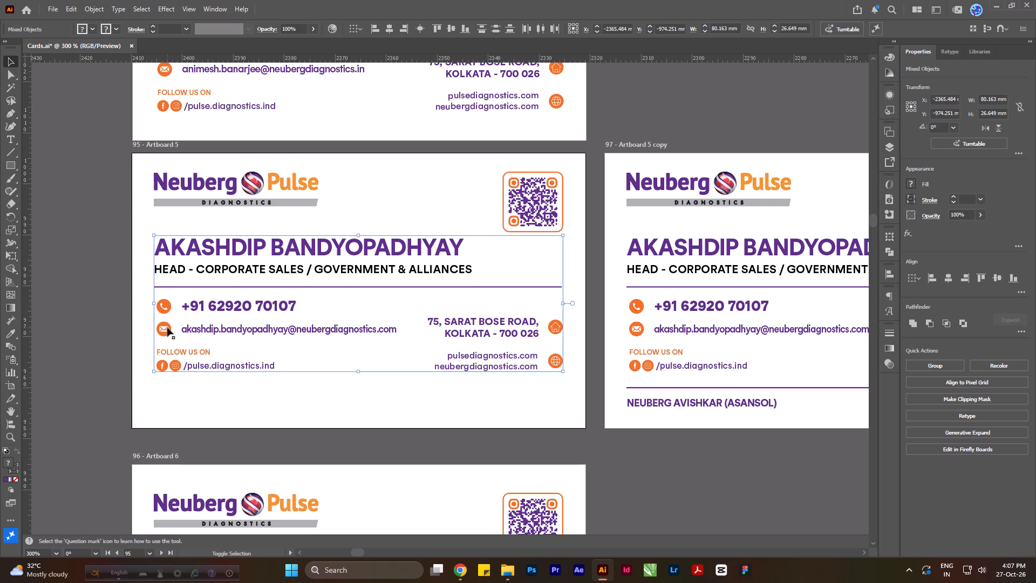
shift+click(167, 328)
drag(166, 328, 167, 348)
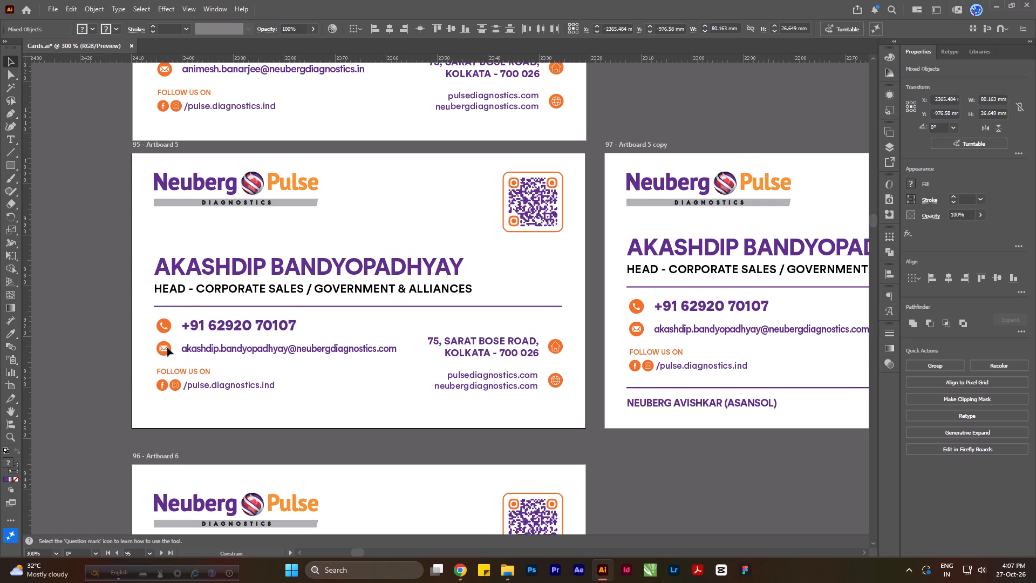
drag(167, 348, 167, 350)
alt+scroll(191, 310, down, 1)
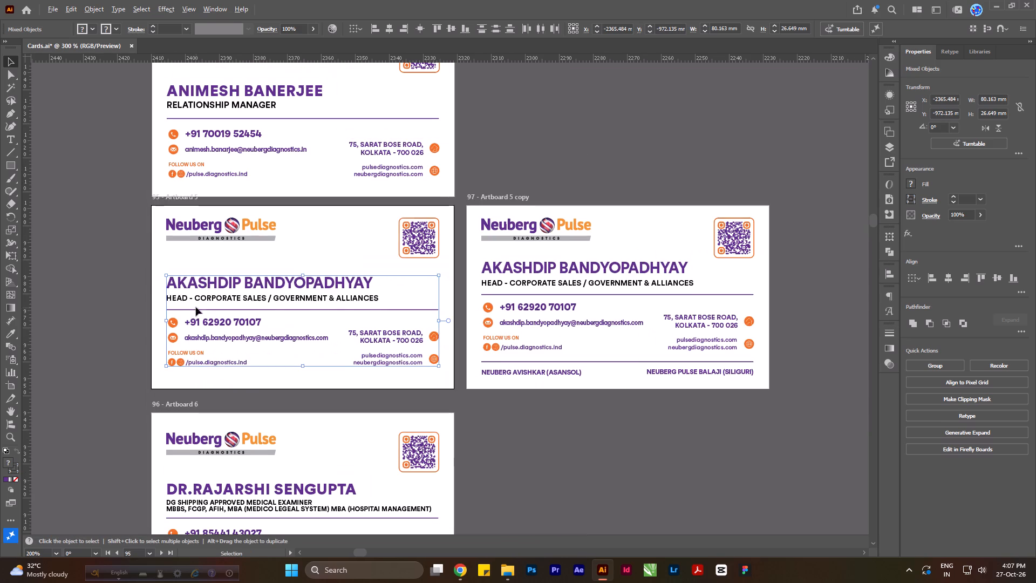
click(129, 262)
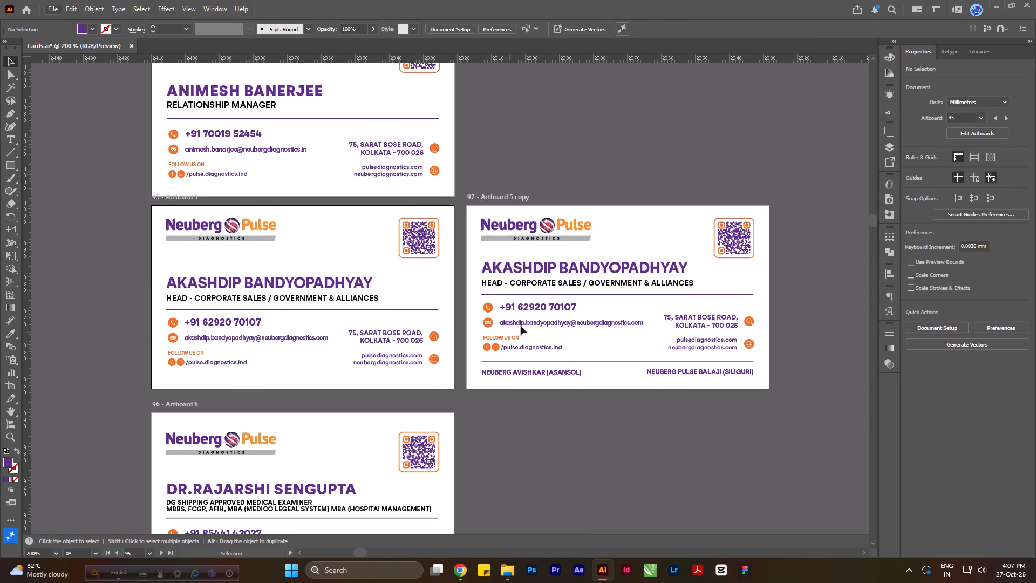
Delete the duplicate artboard named Artboard 5 copy.
click(6, 388)
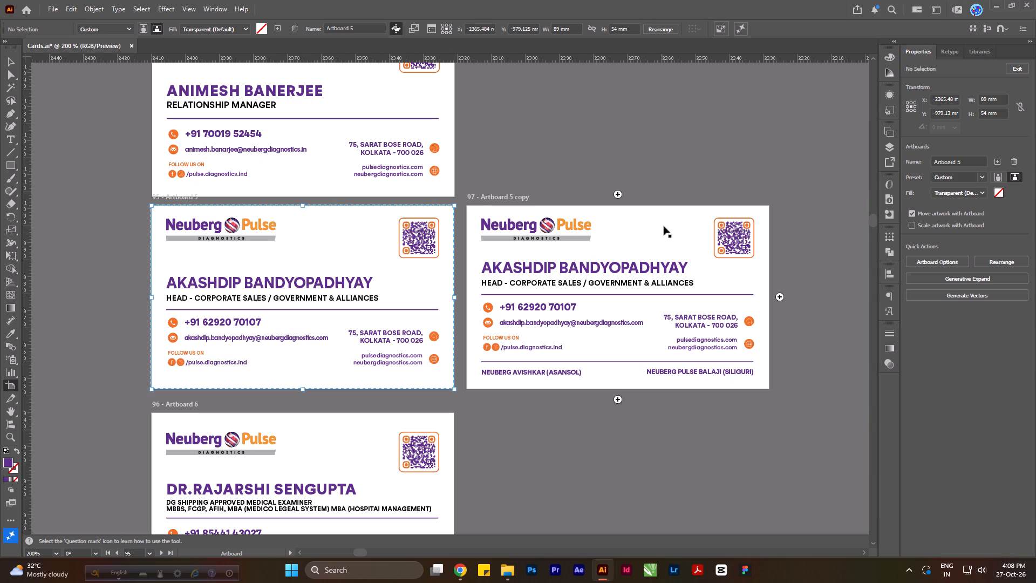
click(664, 226)
key(Delete)
click(10, 64)
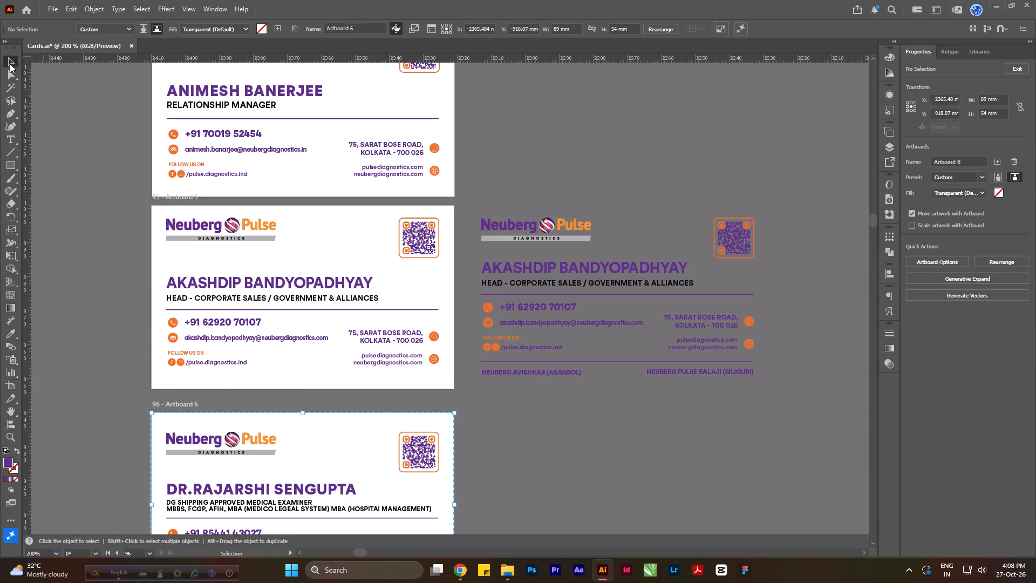
Delete all the leftover card artwork from the empty canvas beside Artboard 5.
click(557, 196)
drag(474, 198, 776, 398)
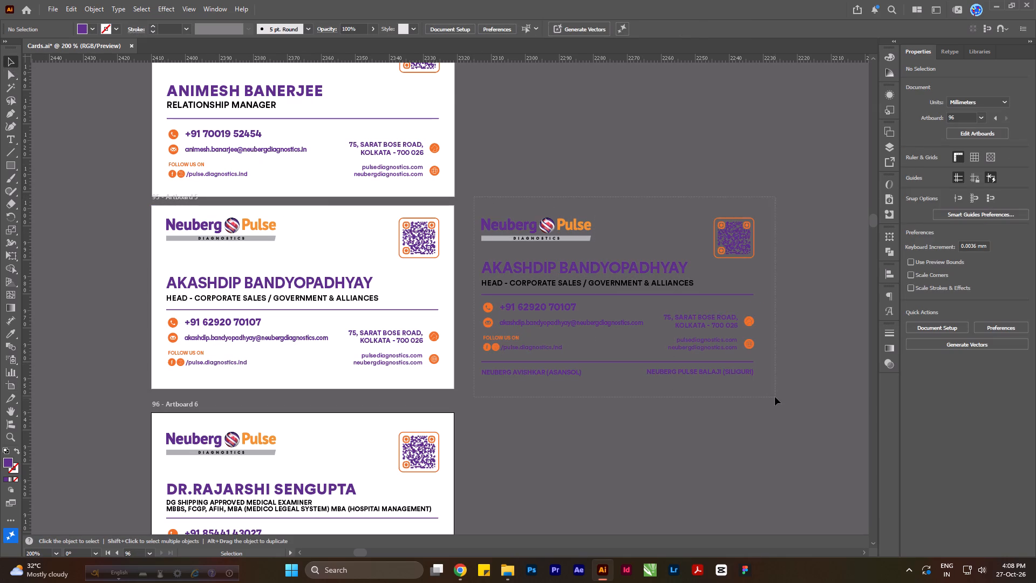
key(Delete)
click(656, 352)
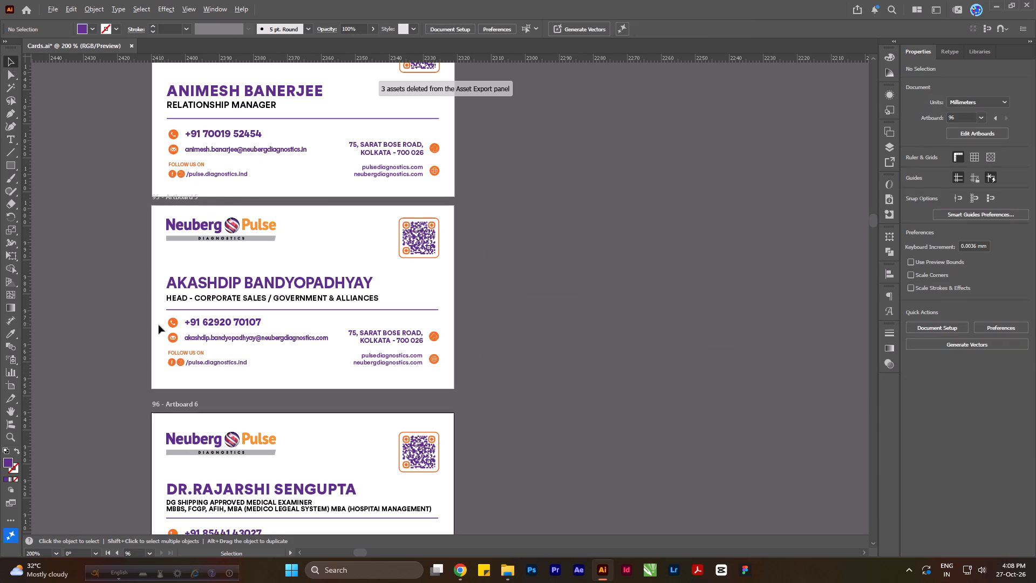
Ungroup the logo and QR code at the top of the Artboard 5 card.
alt+scroll(178, 262, up, 2)
click(271, 218)
alt+scroll(425, 263, down, 2)
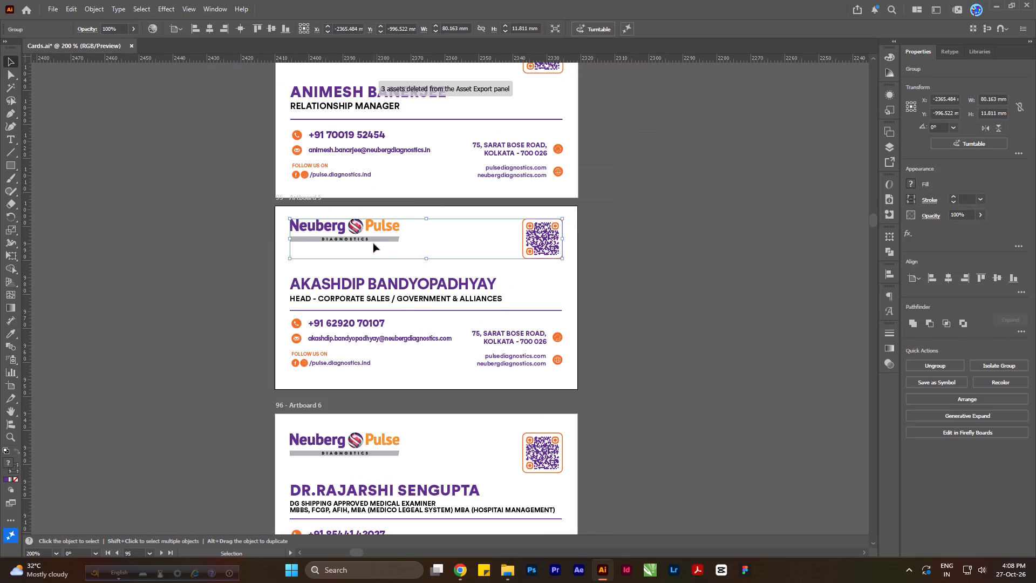
right_click(381, 240)
click(451, 305)
click(632, 281)
Select the Neuberg Pulse Diagnostics logo on the Artboard 5 card.
alt+scroll(366, 240, up, 1)
click(394, 238)
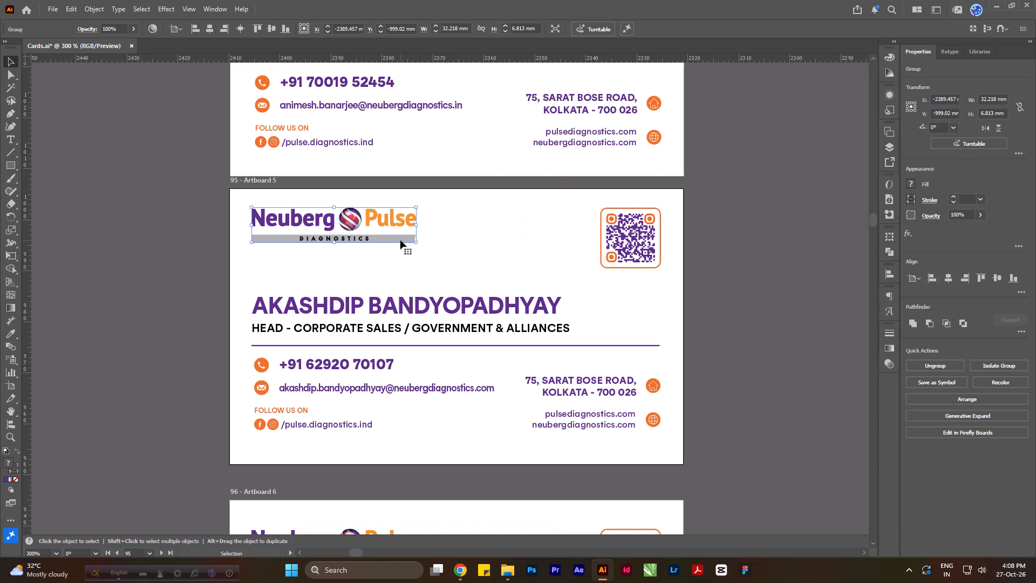
Delete the Neuberg Pulse Diagnostics logo from the business card on Artboard 5.
key(Delete)
scroll(349, 200, up, 4)
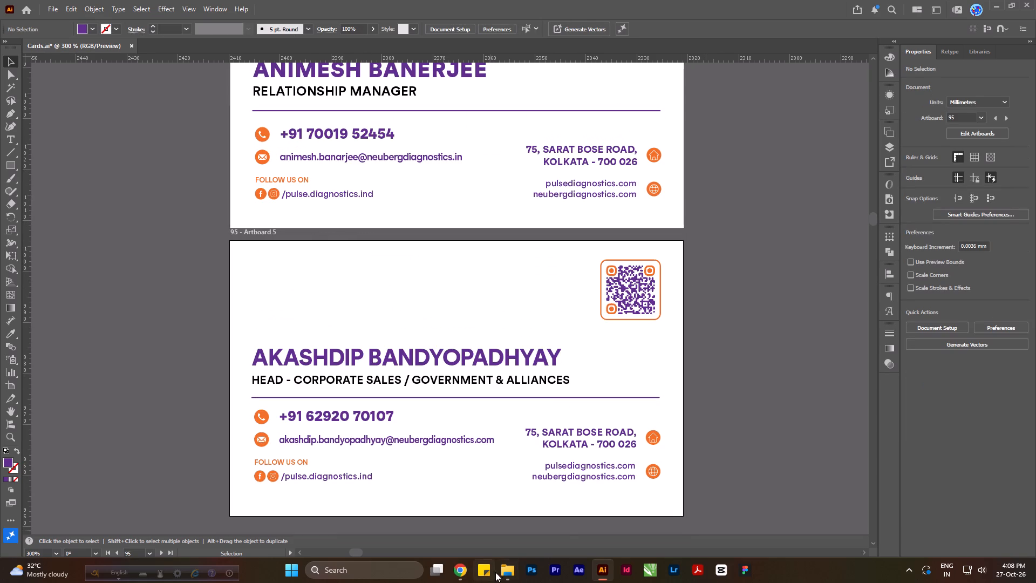
In File Explorer, clear the old search and browse the Neuberg folder on drive D: for the logo files.
click(506, 514)
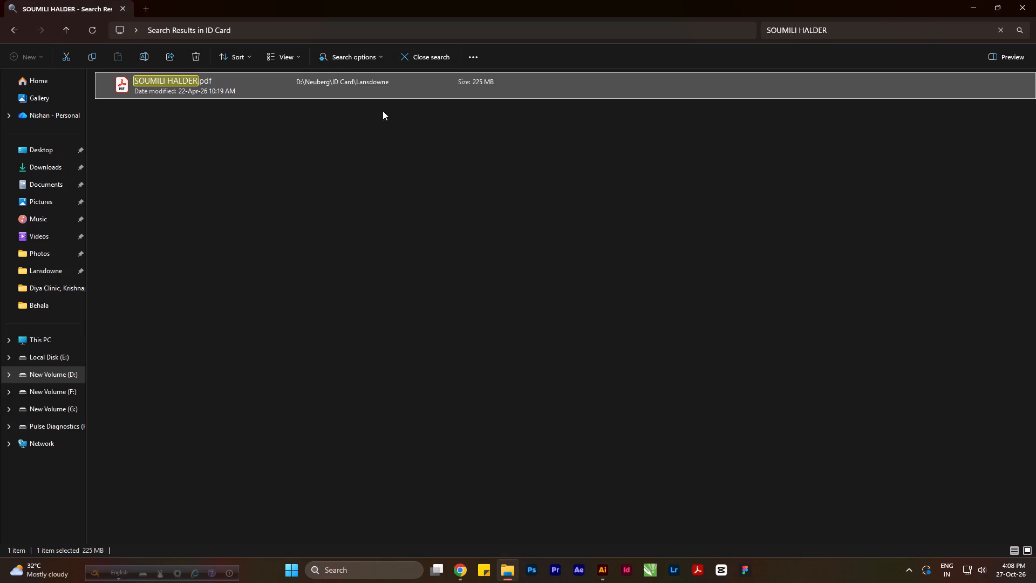
click(998, 31)
click(60, 379)
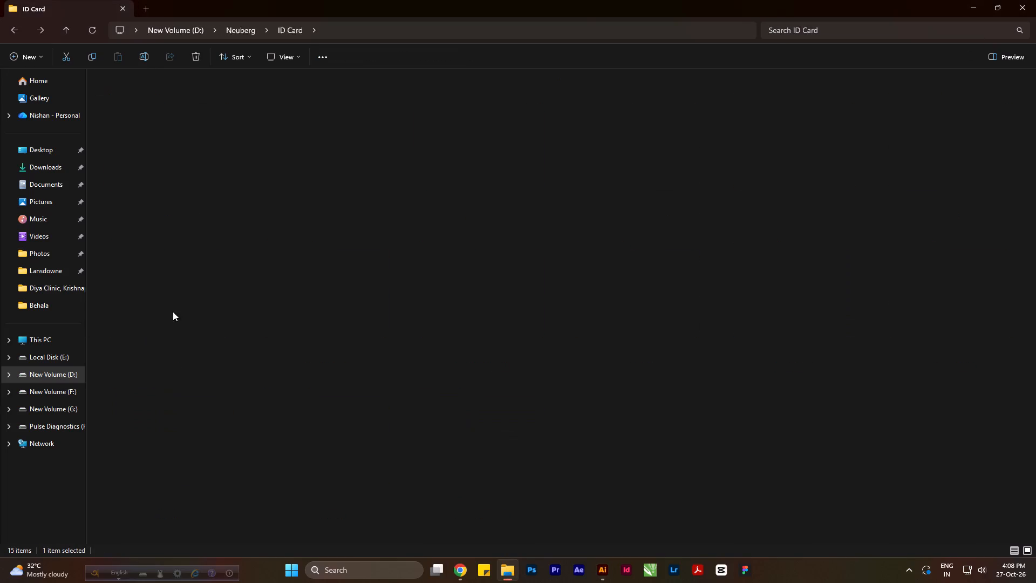
double_click(662, 160)
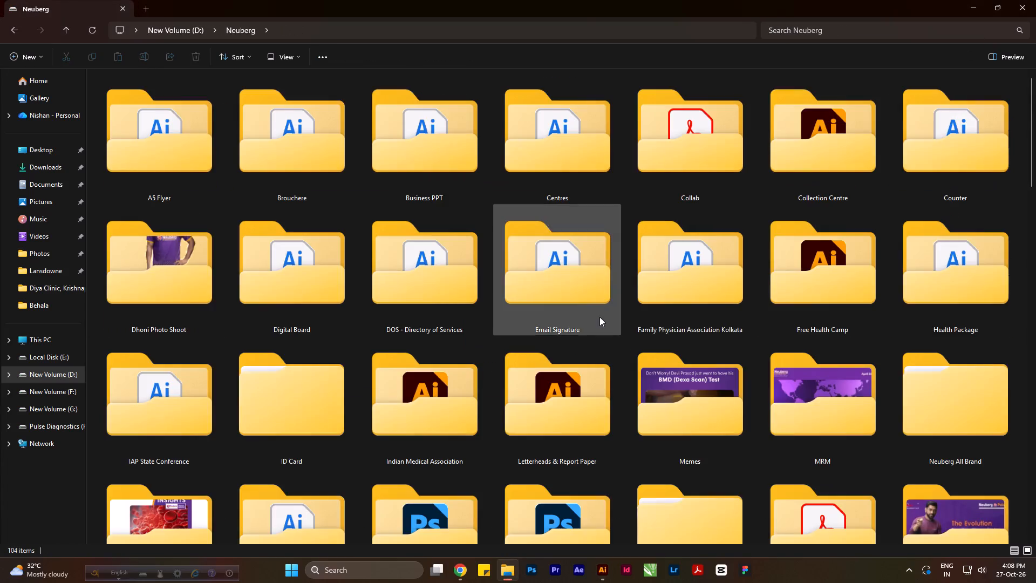
scroll(566, 337, down, 3)
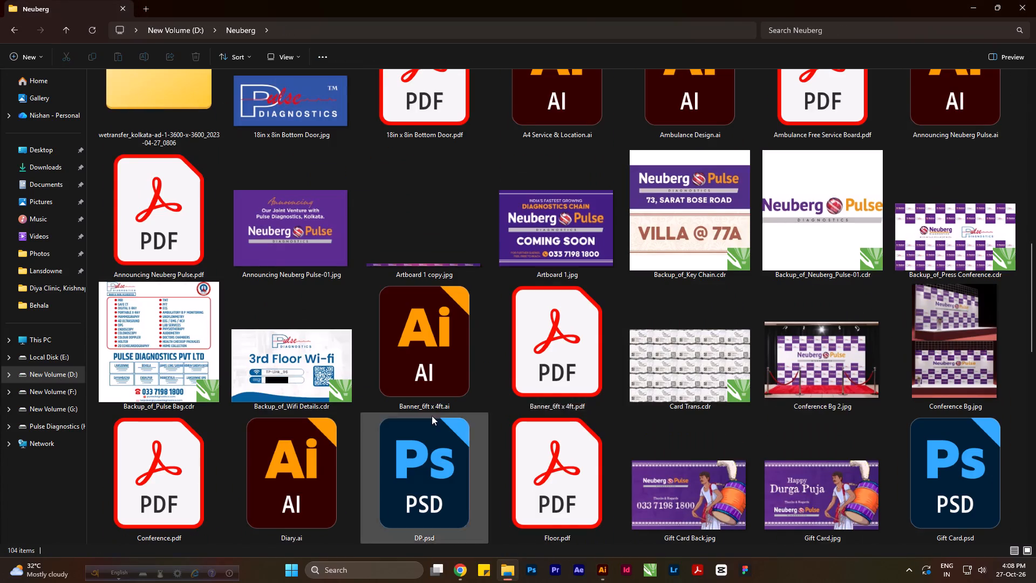
scroll(420, 418, down, 1)
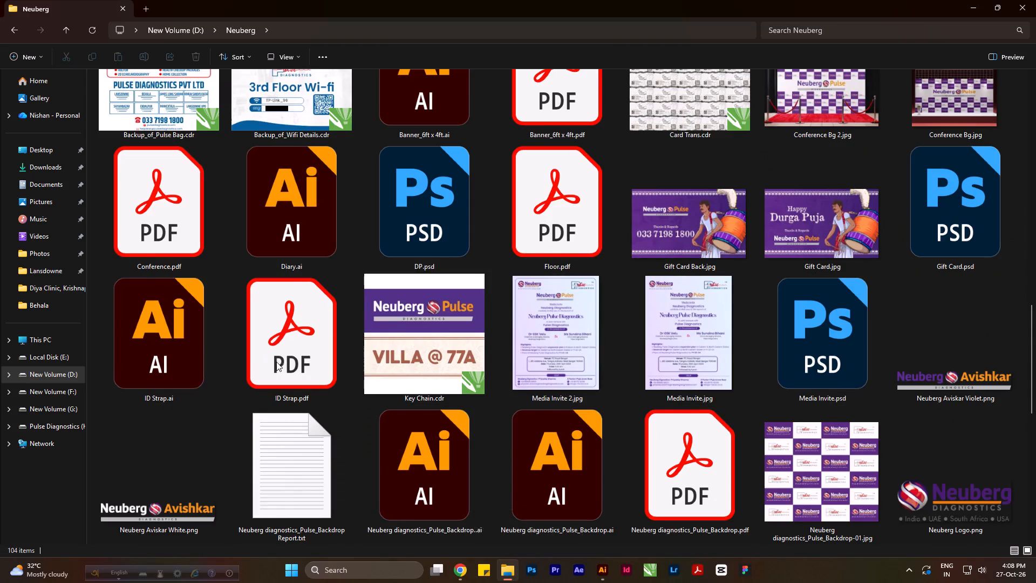
scroll(343, 294, down, 1)
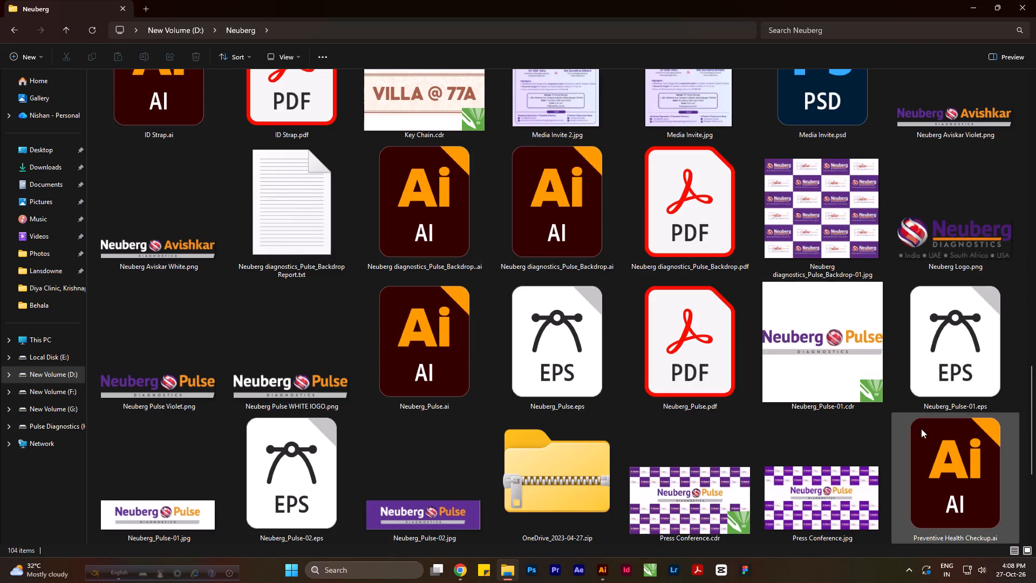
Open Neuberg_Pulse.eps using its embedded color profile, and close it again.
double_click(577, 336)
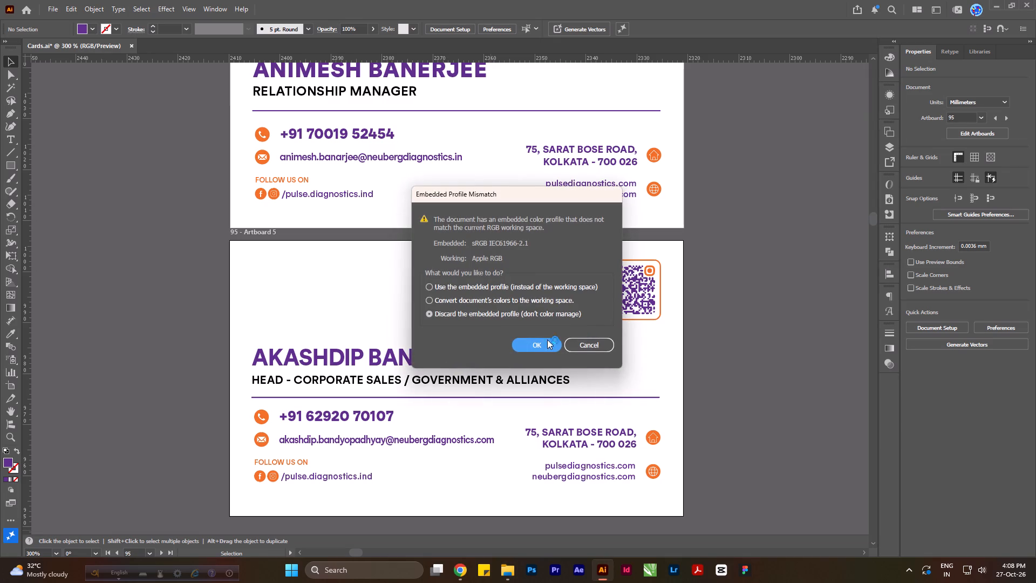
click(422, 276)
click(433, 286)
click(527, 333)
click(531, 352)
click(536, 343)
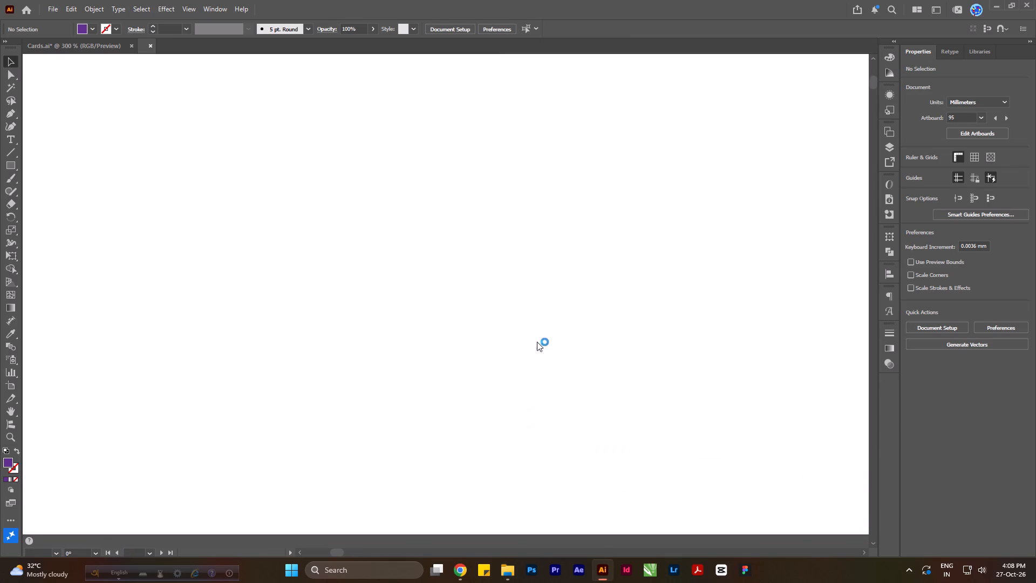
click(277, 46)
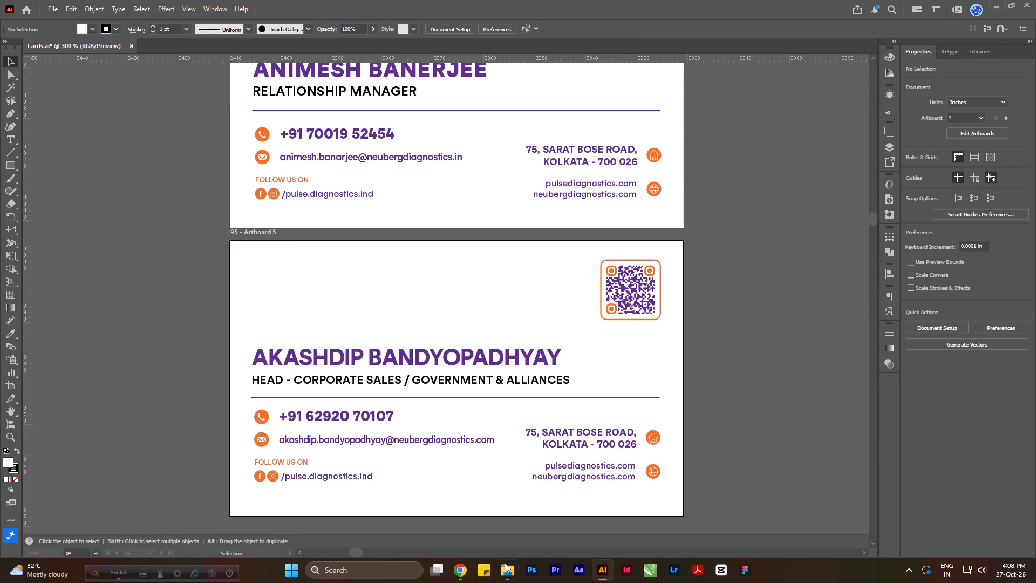
Open Neuberg_Pulse-01.eps from the Neuberg folder to check which logo it contains, and close it.
click(505, 572)
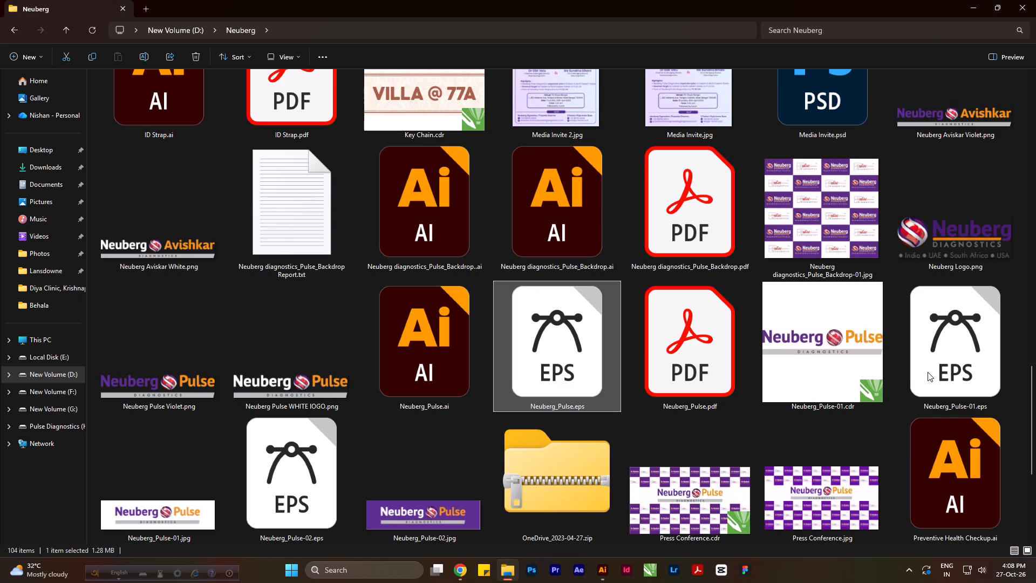
double_click(928, 372)
alt+scroll(508, 302, down, 5)
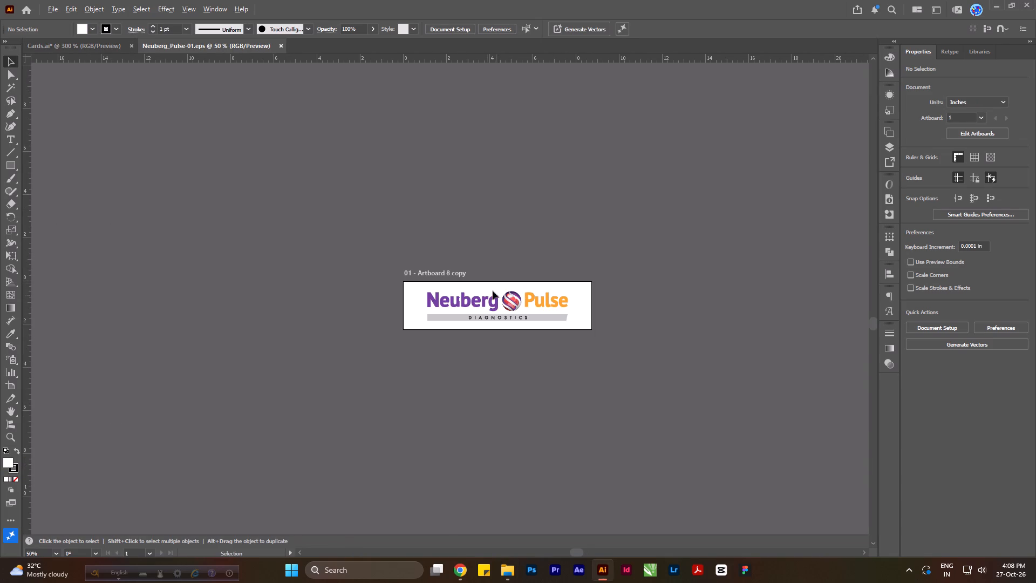
click(278, 42)
click(281, 46)
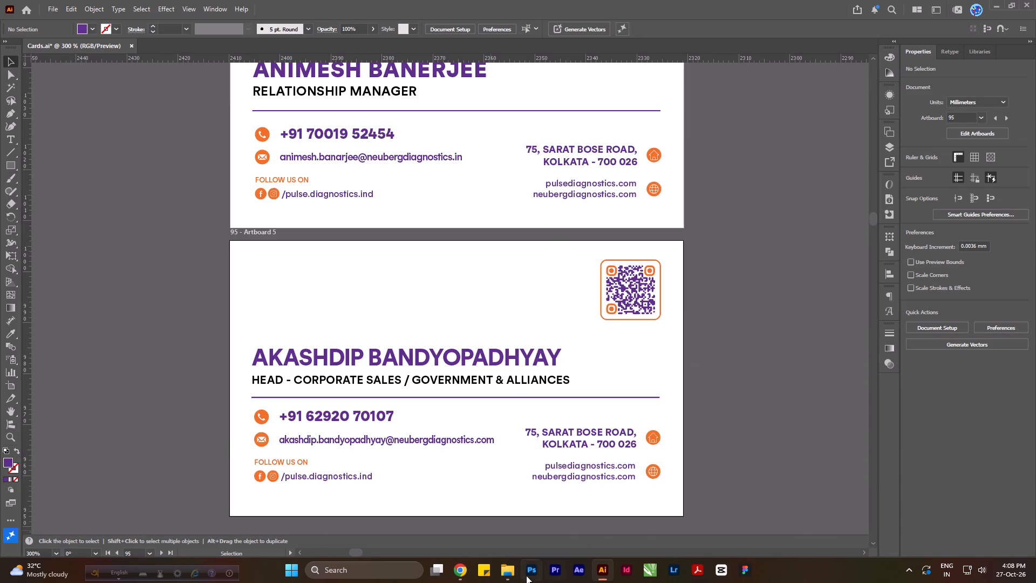
Open Neuberg_Pulse.ai from the Neuberg folder and copy the Neuberg Avishkar logo from the white Avishkar Purple artboard.
click(509, 573)
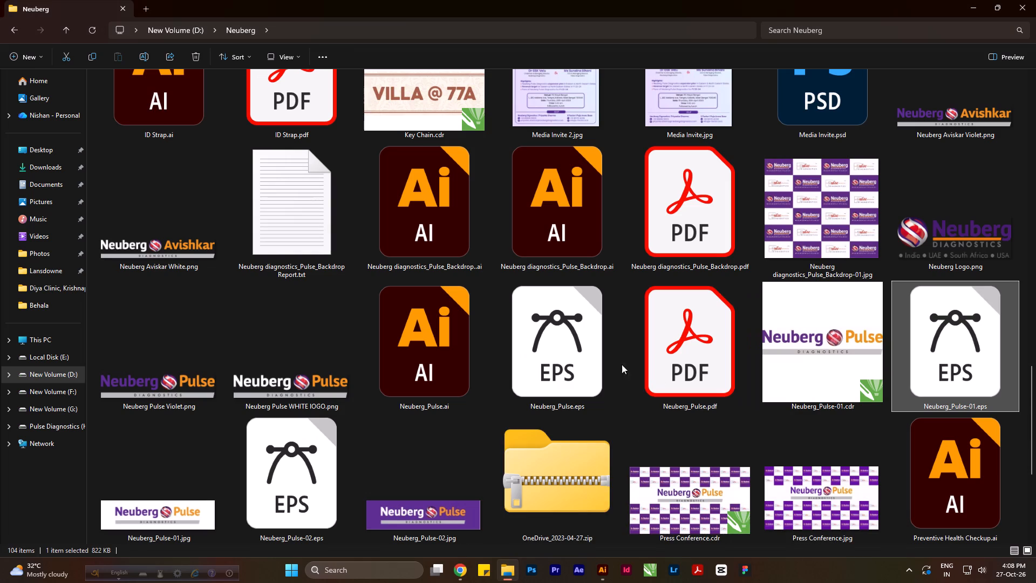
double_click(440, 375)
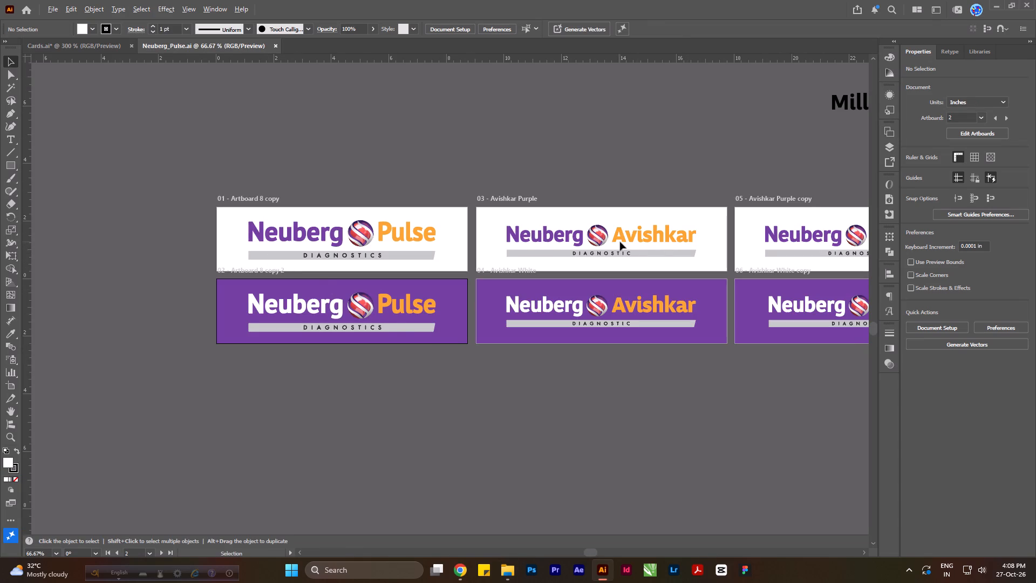
alt+scroll(171, 229, down, 1)
alt+scroll(529, 224, up, 2)
click(494, 273)
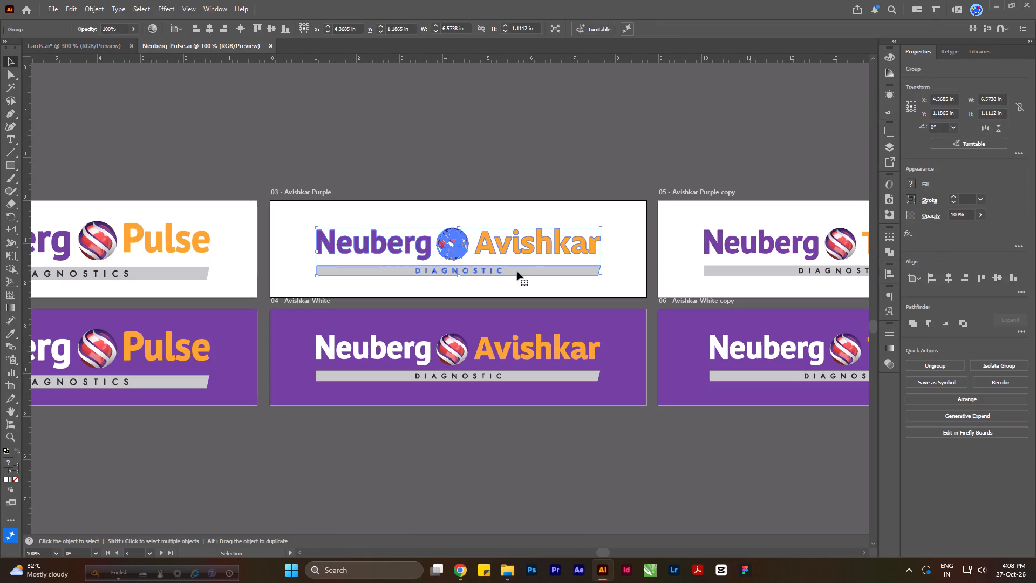
key(ctrl+c)
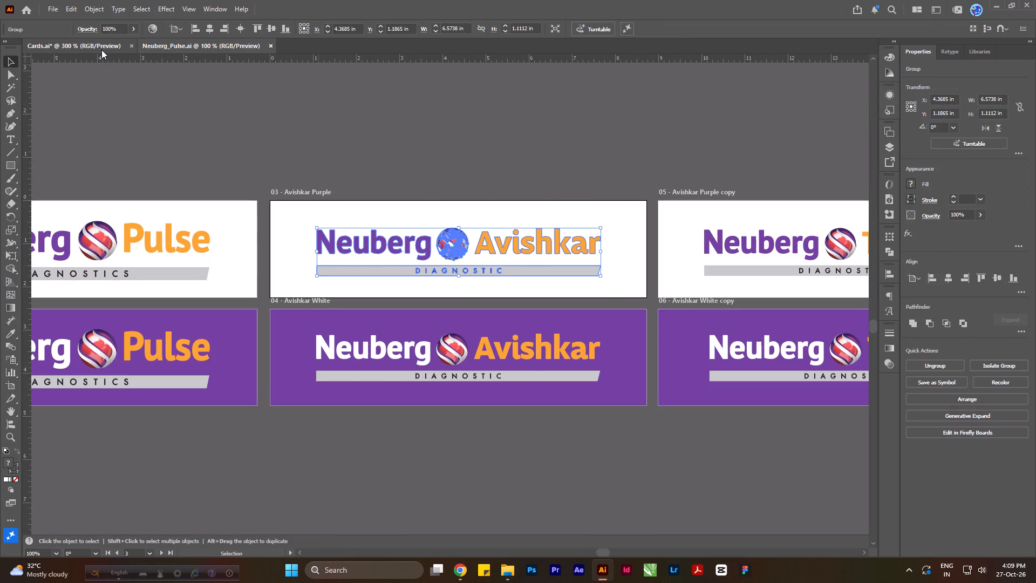
Paste the Neuberg Avishkar logo into Cards.ai and move it up toward the top of the Artboard 5 card.
click(101, 50)
key(ctrl+v)
shift+drag(451, 373, 466, 267)
scroll(487, 255, up, 7)
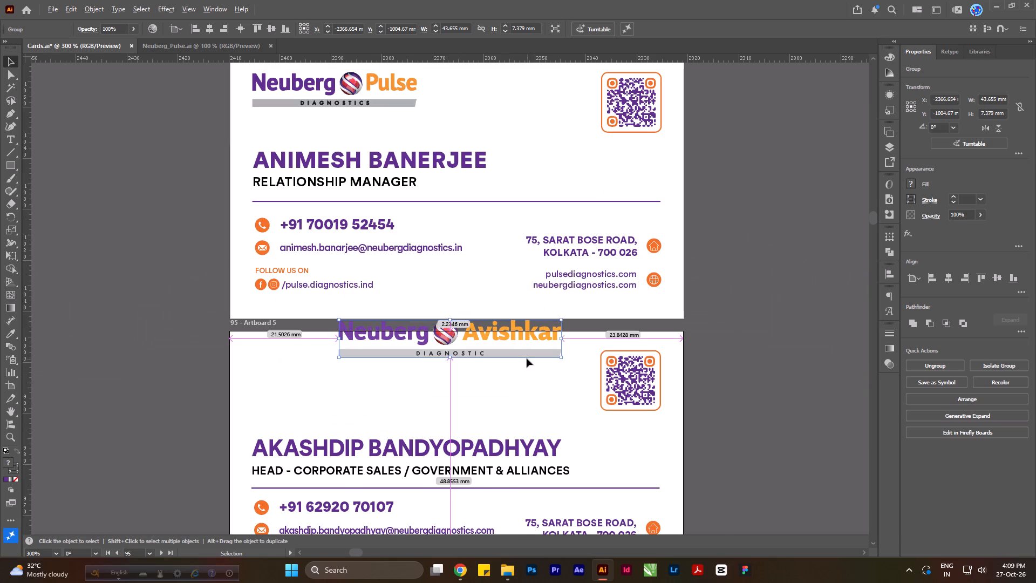
Align the Neuberg Avishkar logo over the Pulse logo on the Relationship Manager card and scale it proportionally to about 40.5 mm wide.
alt+scroll(527, 358, down, 1)
drag(526, 356, 468, 189)
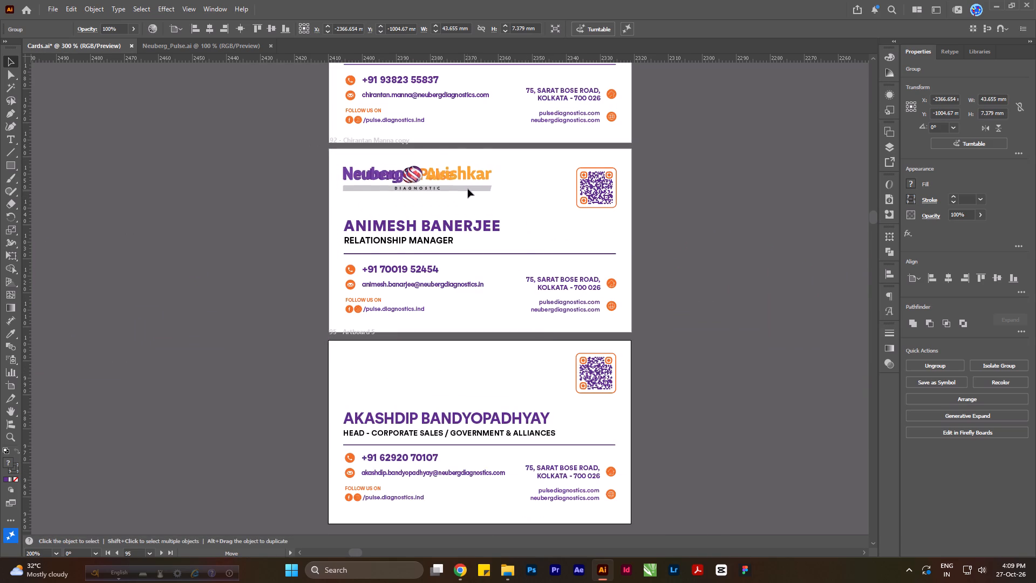
drag(468, 189, 469, 189)
alt+scroll(410, 180, up, 6)
drag(199, 179, 193, 179)
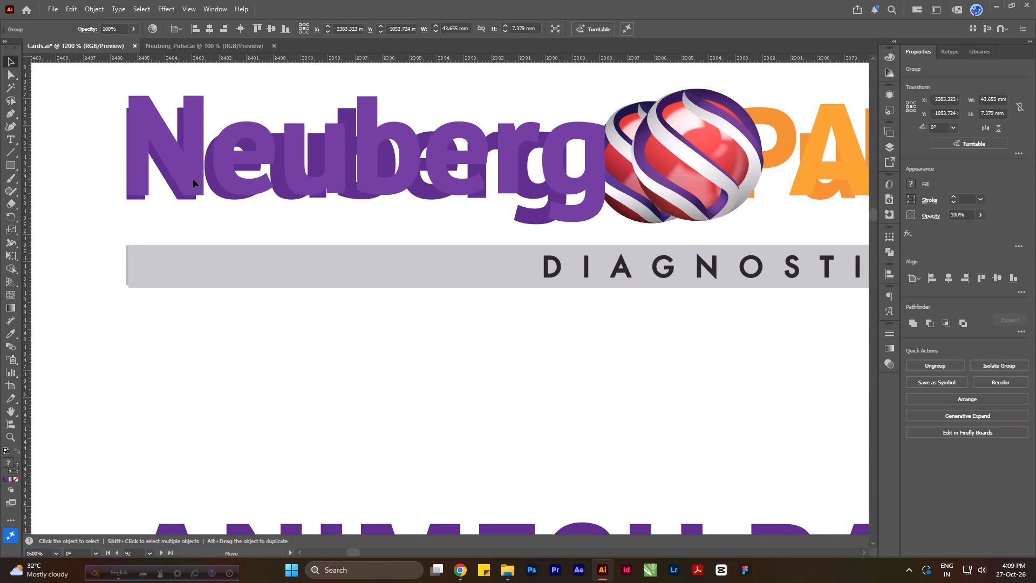
drag(193, 179, 191, 177)
alt+scroll(126, 201, down, 1)
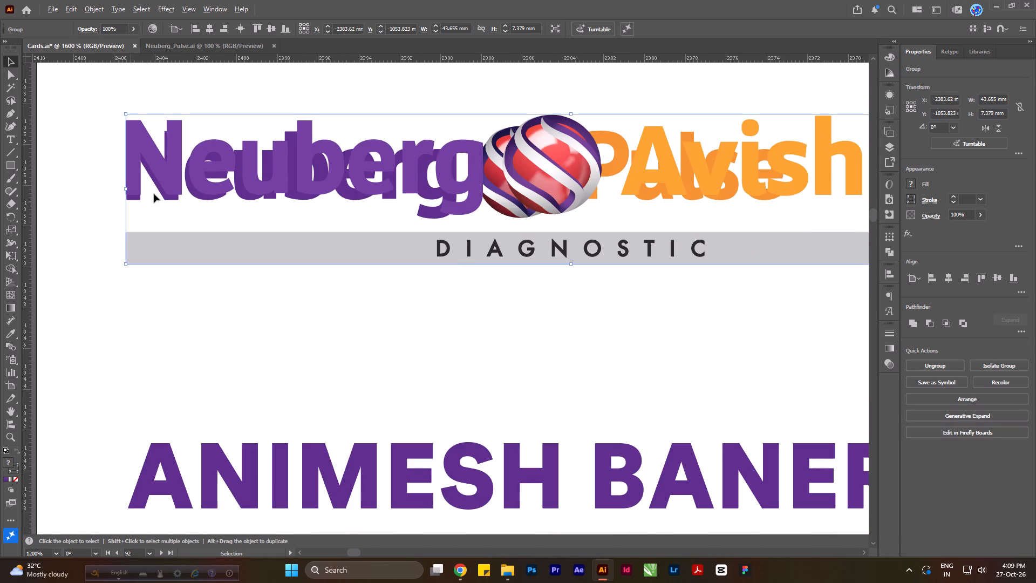
alt+scroll(411, 232, down, 1)
shift+drag(812, 153, 785, 160)
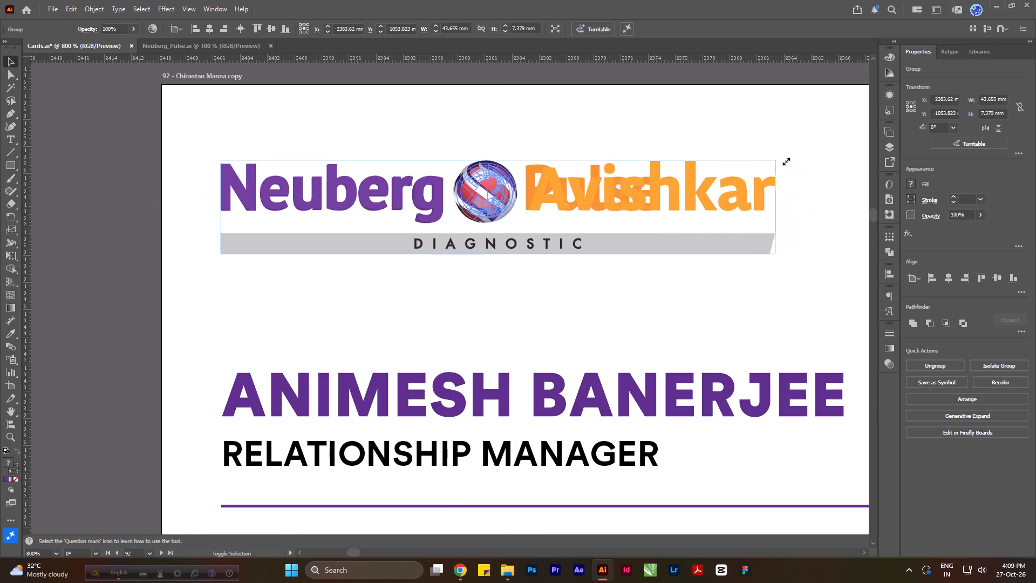
shift+drag(785, 160, 783, 160)
Move the resized Avishkar logo straight down onto the Artboard 5 card, above the name, and deselect it.
alt+scroll(673, 129, down, 2)
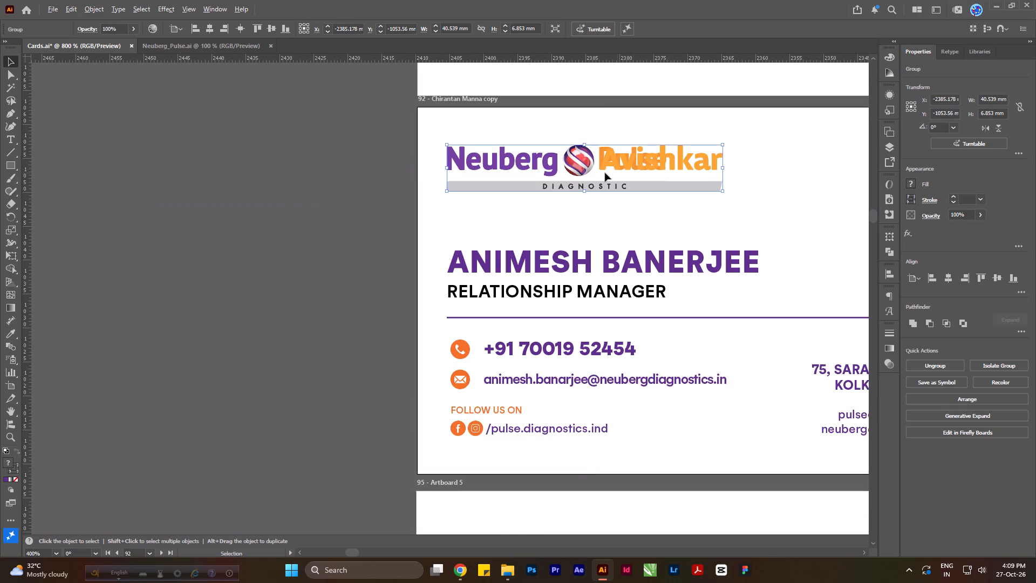
scroll(580, 168, down, 4)
alt+scroll(516, 93, down, 1)
drag(568, 104, 567, 261)
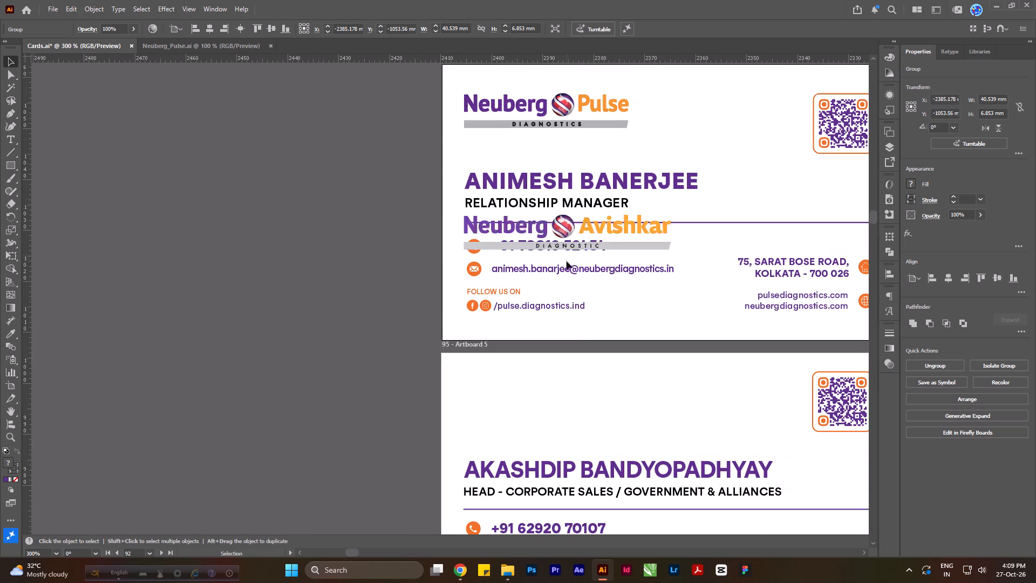
drag(567, 261, 580, 385)
alt+scroll(233, 280, down, 2)
click(269, 337)
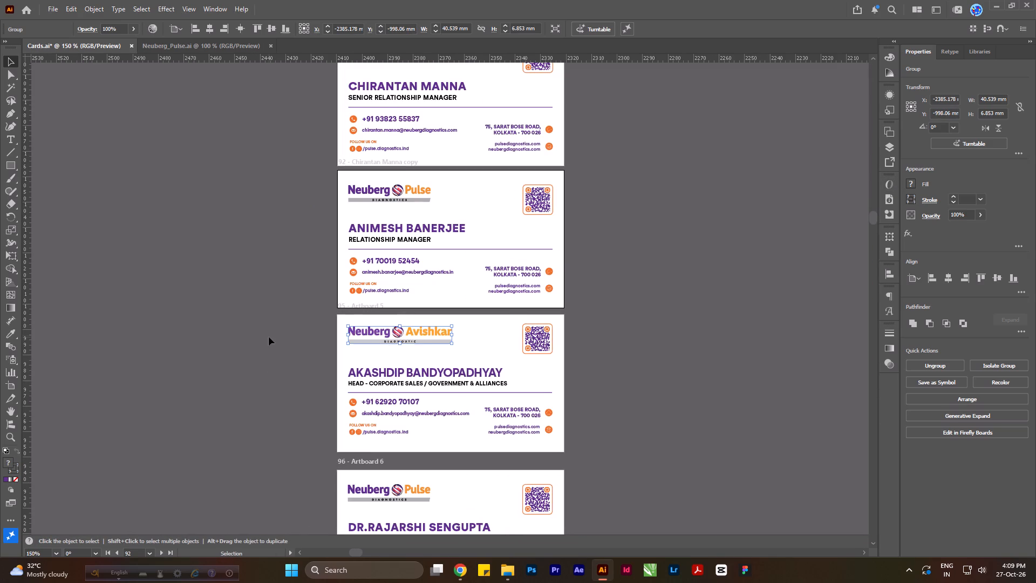
alt+scroll(390, 433, up, 3)
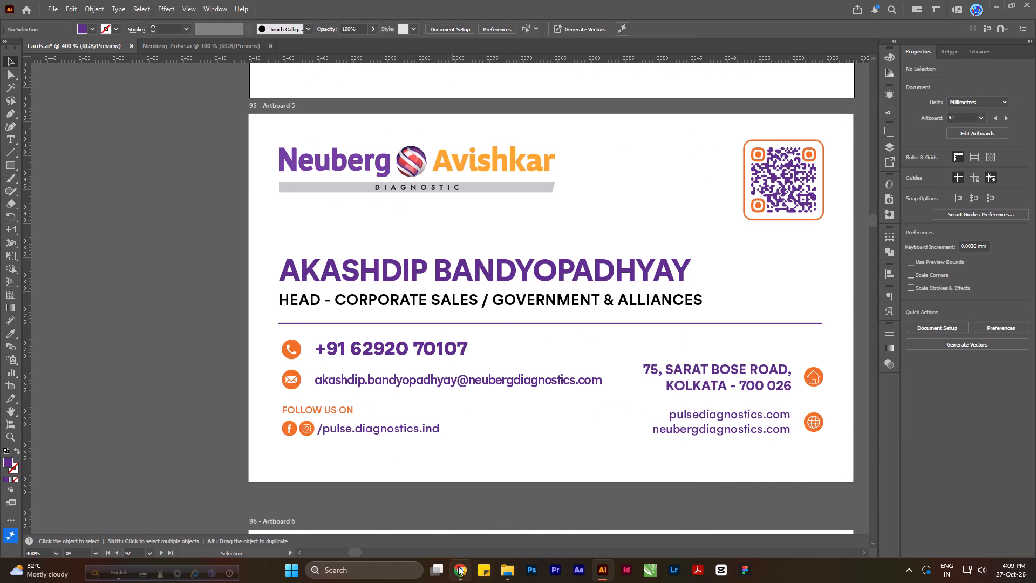
Switch to Chrome, open Facebook and search for "avishkar diagnostic".
click(458, 566)
click(700, 0)
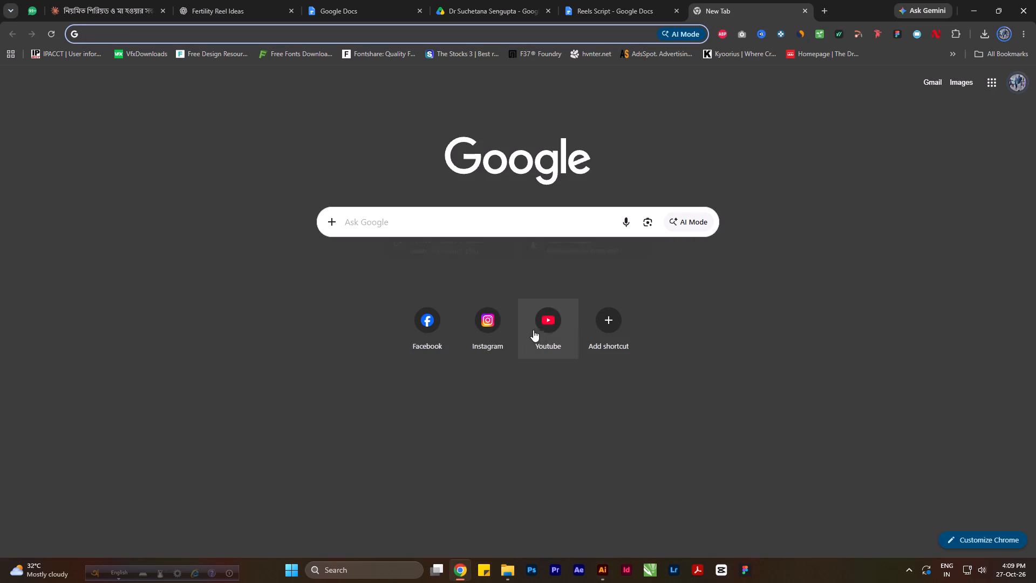
click(416, 323)
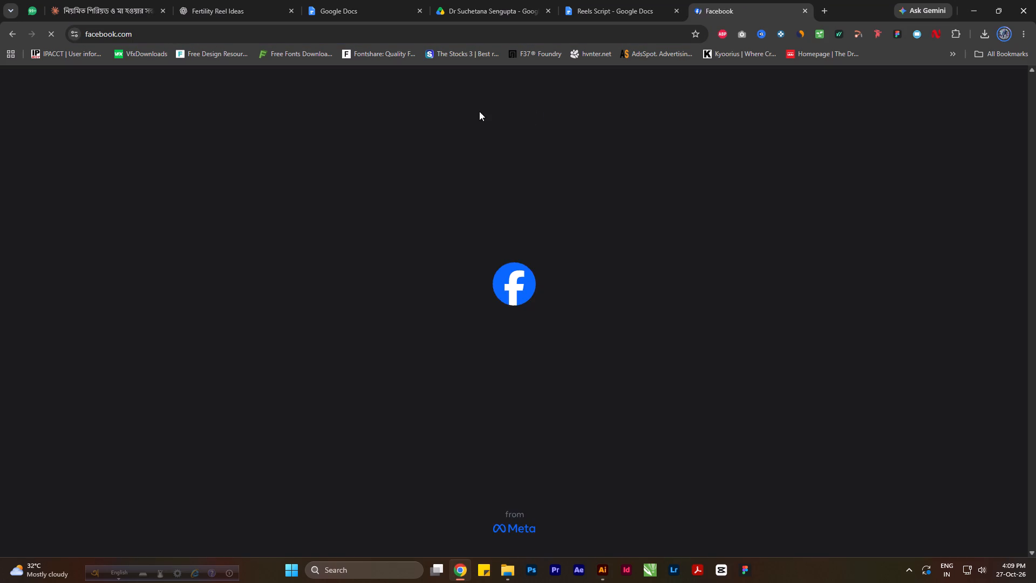
click(104, 82)
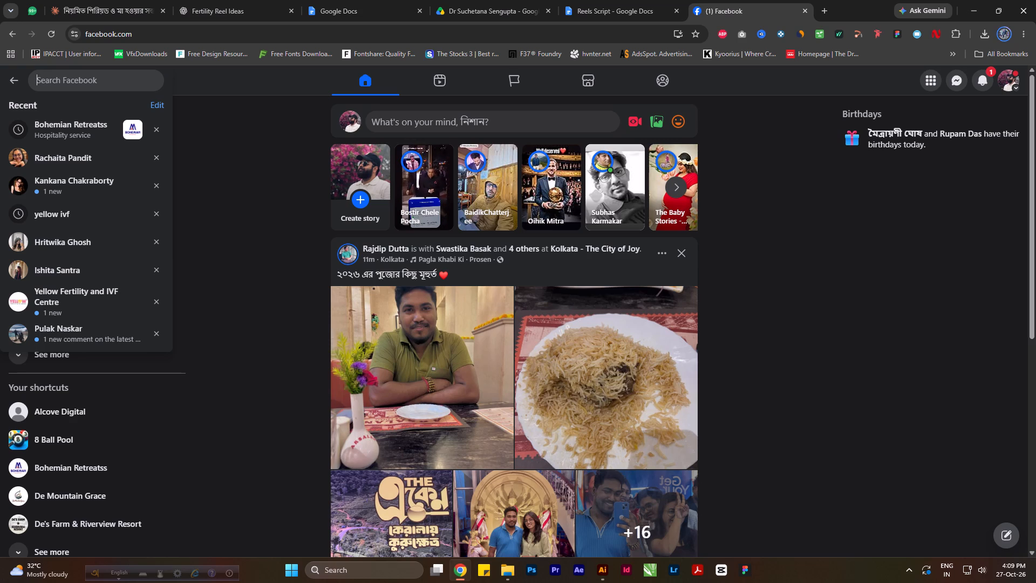
click(80, 81)
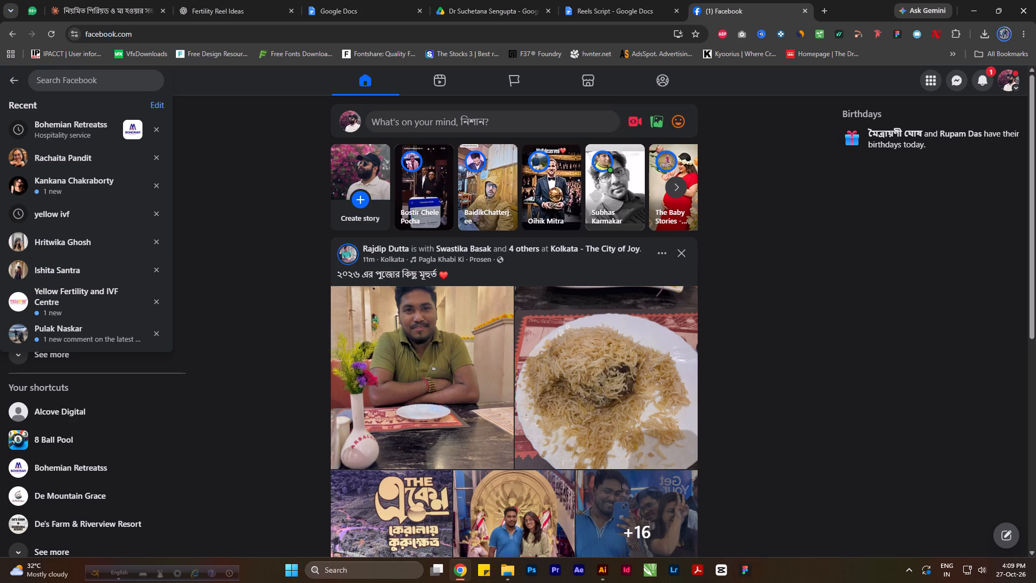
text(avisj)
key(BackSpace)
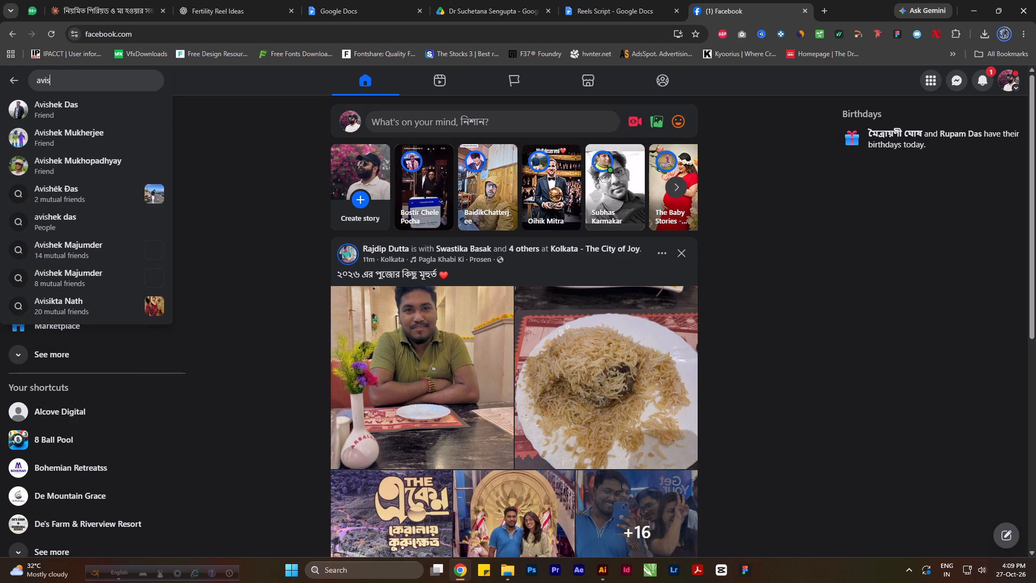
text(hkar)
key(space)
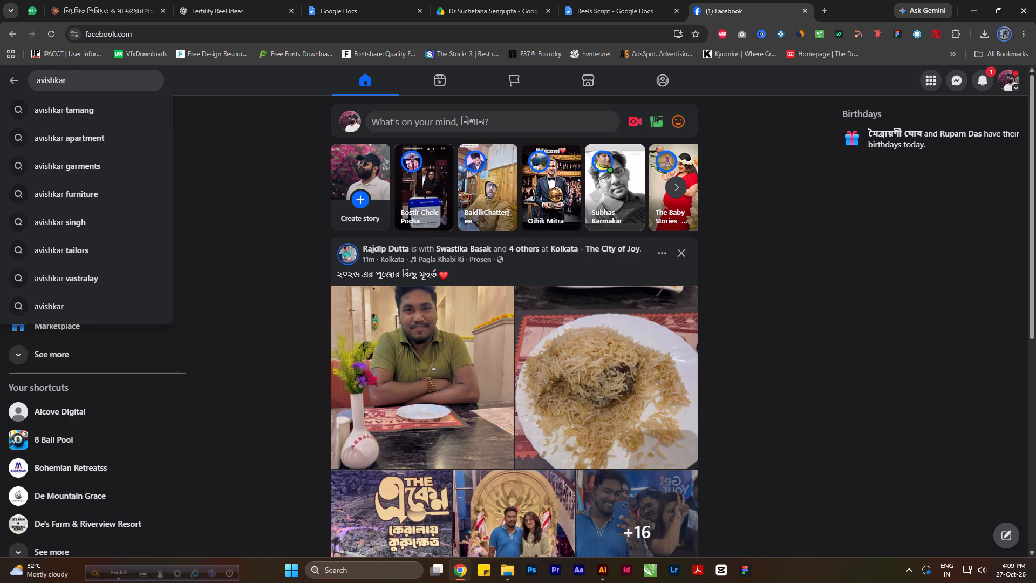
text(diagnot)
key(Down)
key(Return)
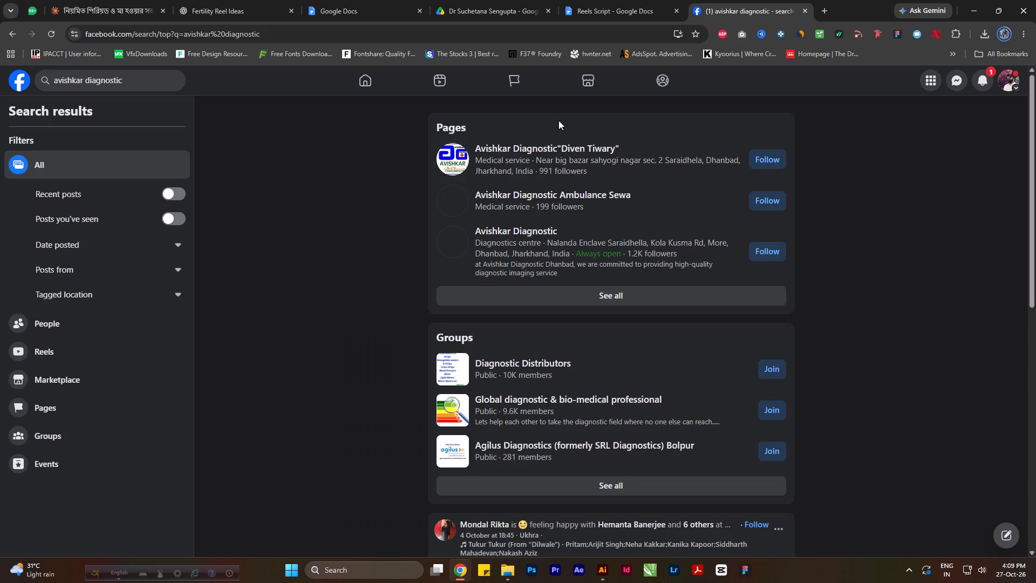
Look through the Facebook results for a page belonging to Neuberg Avishkar Diagnostics.
scroll(571, 313, down, 11)
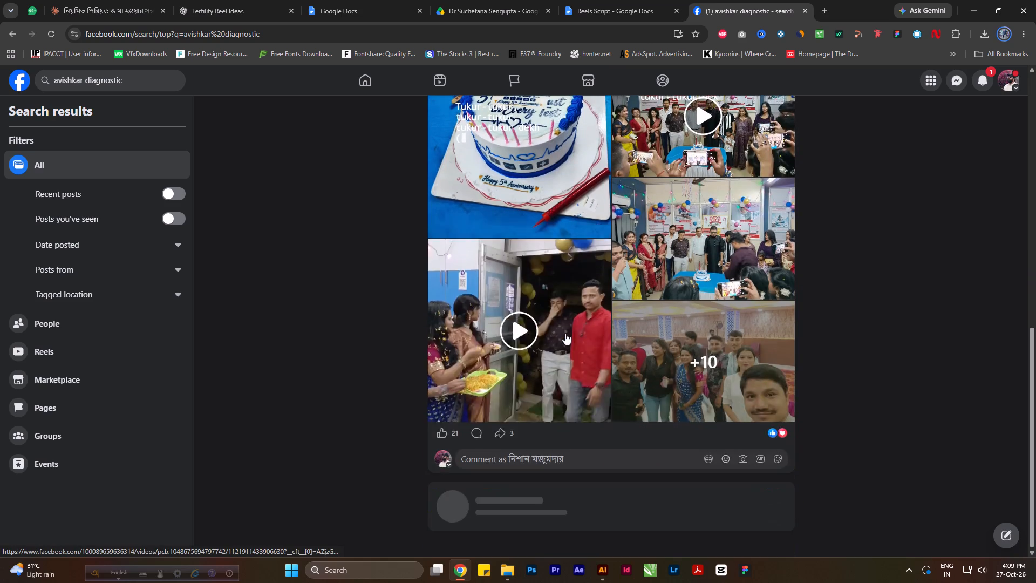
scroll(565, 333, down, 7)
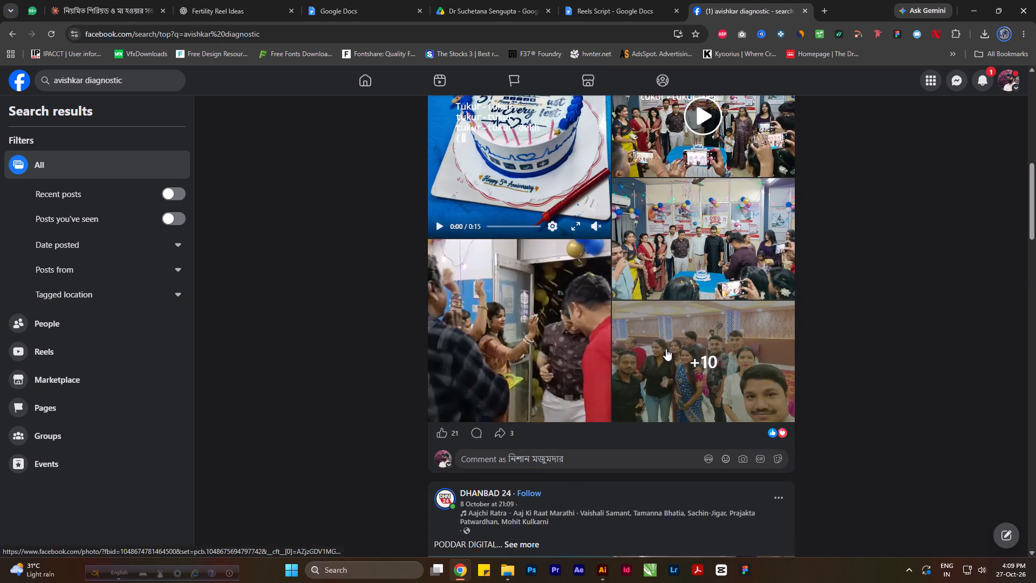
scroll(638, 343, down, 17)
scroll(631, 341, down, 5)
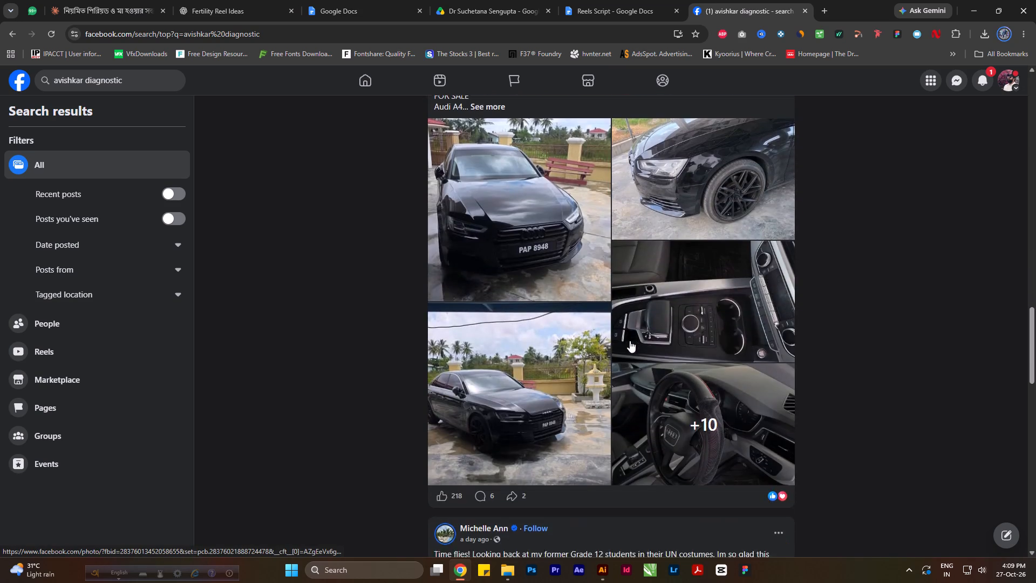
scroll(630, 341, down, 14)
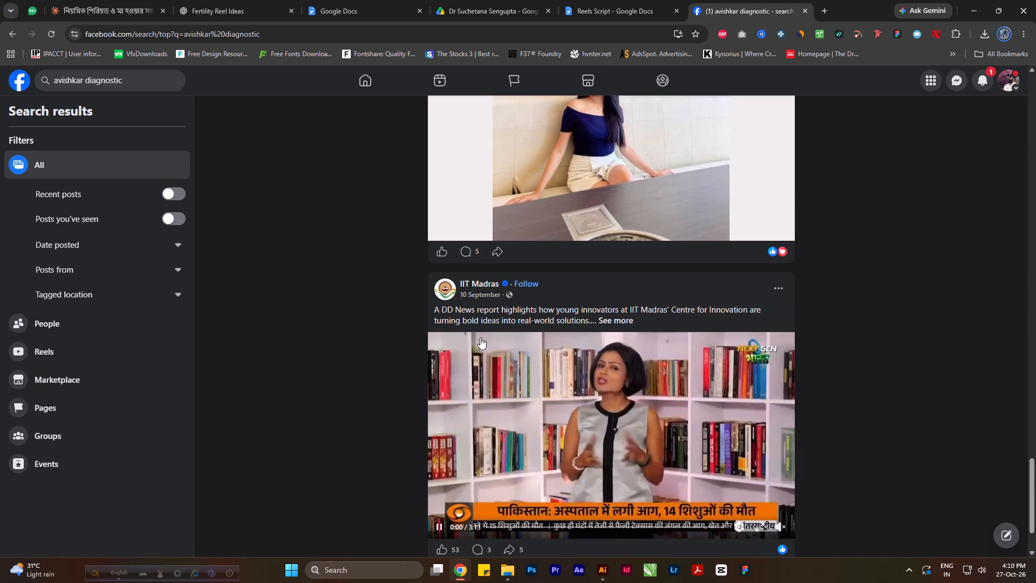
Search Facebook for "avishkar diagnostics ind" and check the overall, Groups and Pages results.
click(134, 79)
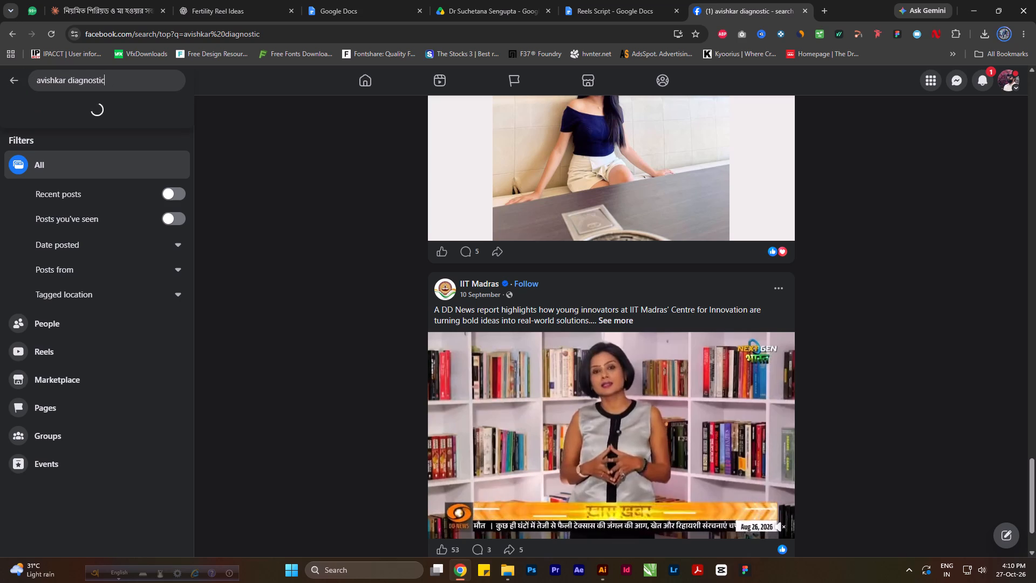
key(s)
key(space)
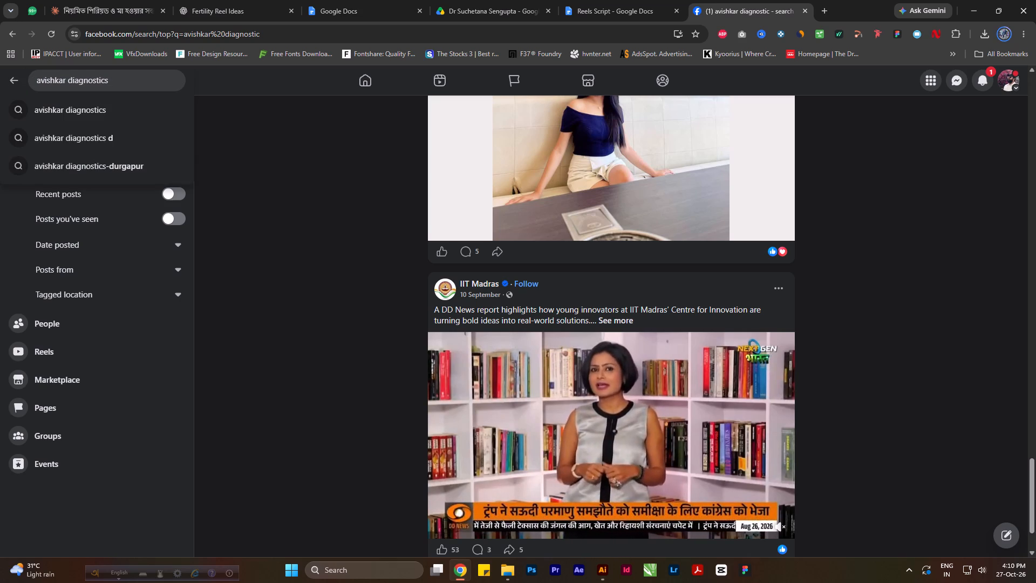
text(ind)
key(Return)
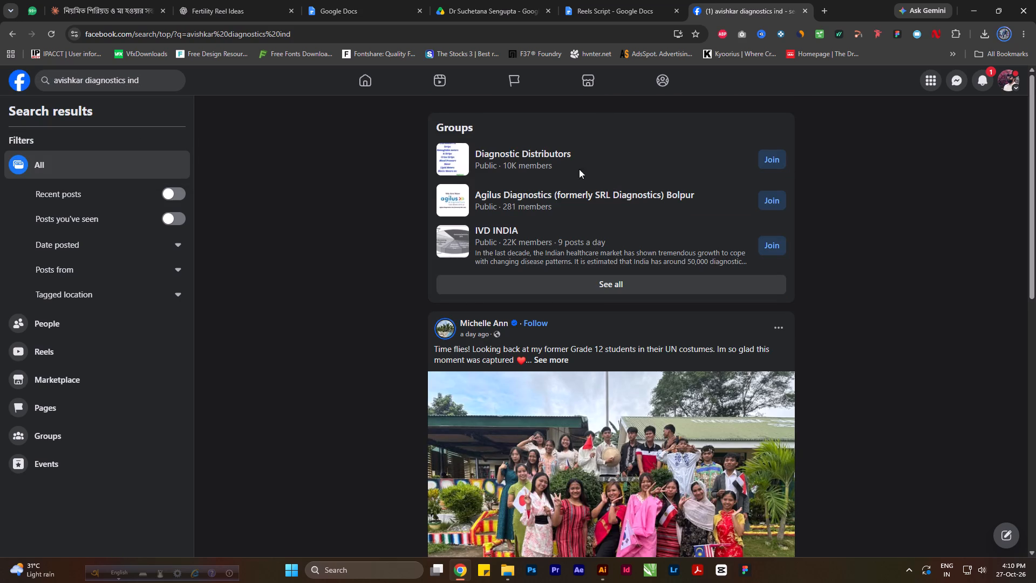
scroll(574, 269, down, 6)
scroll(692, 277, down, 14)
scroll(688, 279, down, 8)
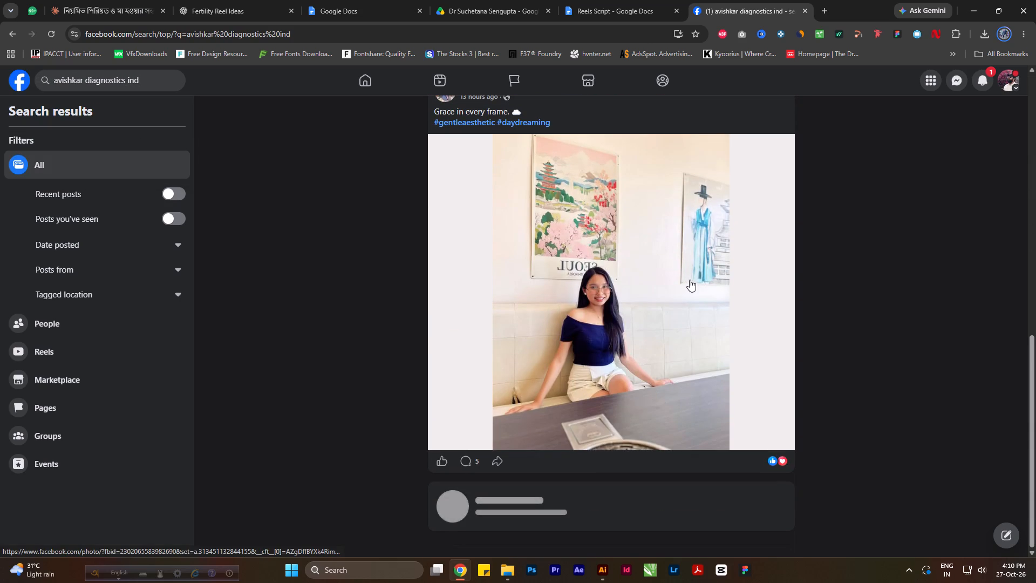
scroll(693, 284, up, 20)
scroll(693, 284, up, 6)
click(601, 283)
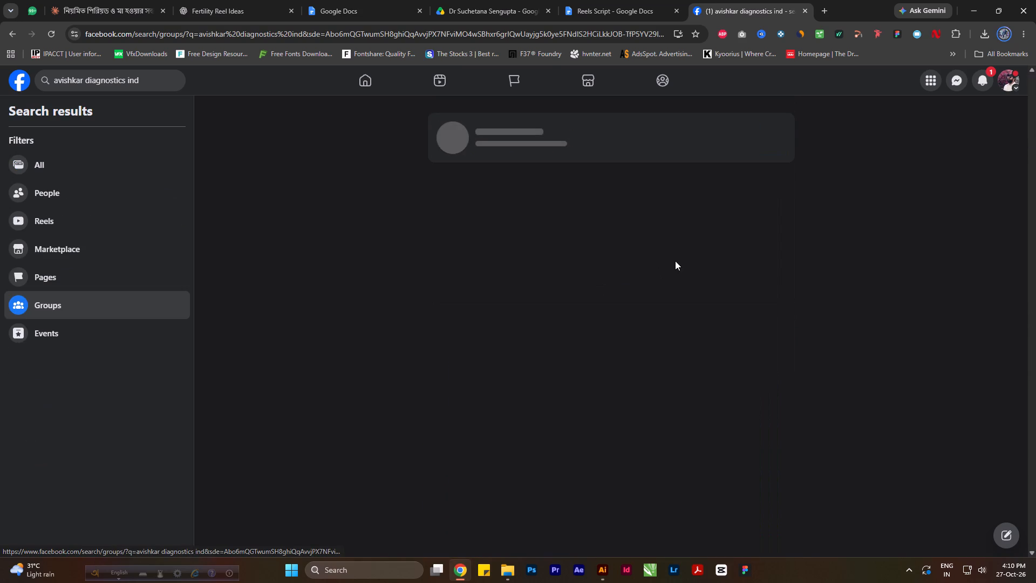
click(87, 280)
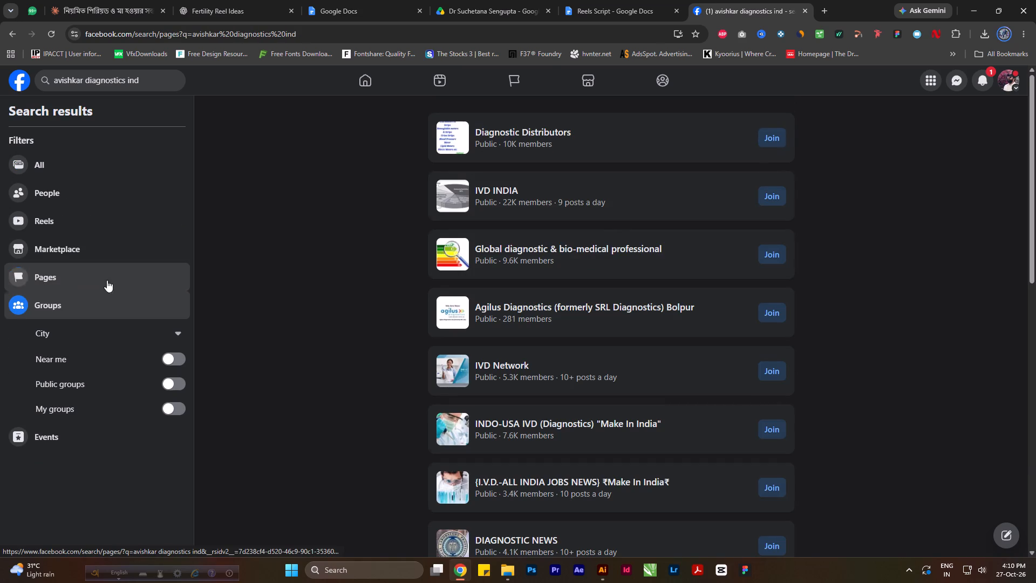
Change the Facebook search term to "avishkar.diagnostics", copy it, and run the search.
click(142, 78)
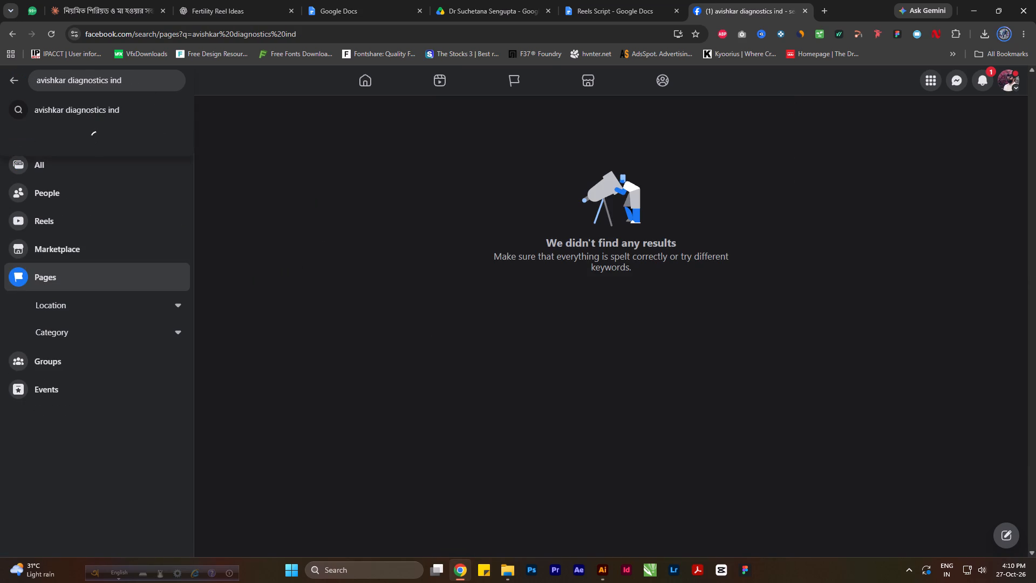
key(Insert)
key(Insert)
key(Insert)
key(BackSpace)
key(BackSpace)
key(BackSpace)
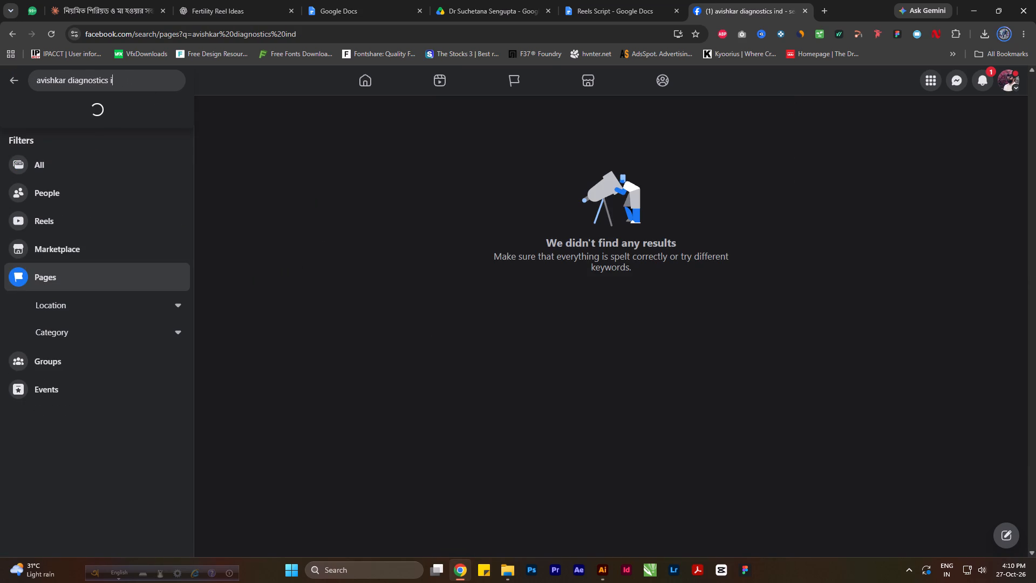
key(BackSpace)
key(ctrl+Left)
key(BackSpace)
key(ctrl+Right)
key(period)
key(BackSpace)
key(Left)
key(Left)
key(Left)
key(Left)
key(Left)
key(Left)
key(Left)
key(Left)
key(Left)
key(Left)
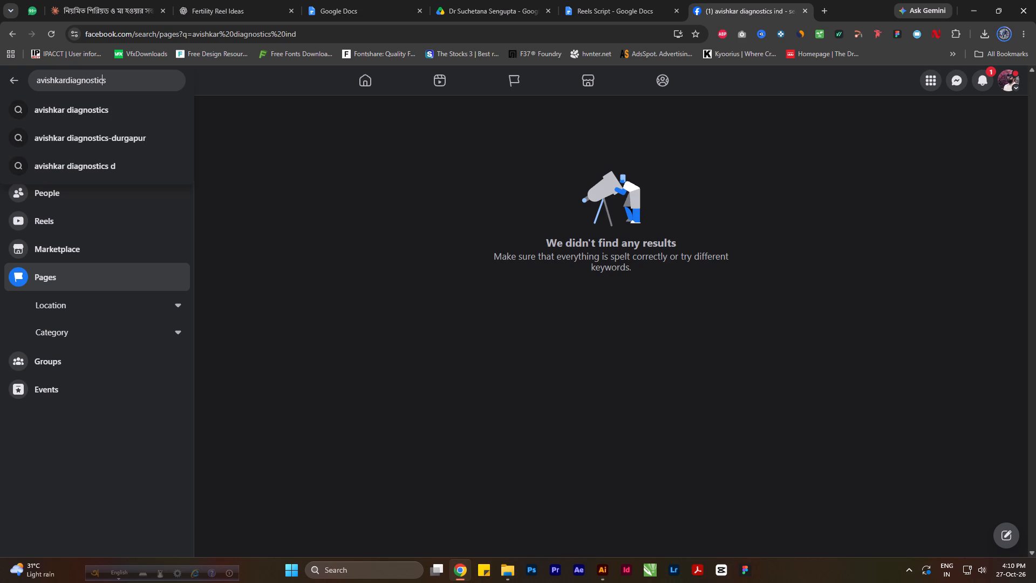
key(Left)
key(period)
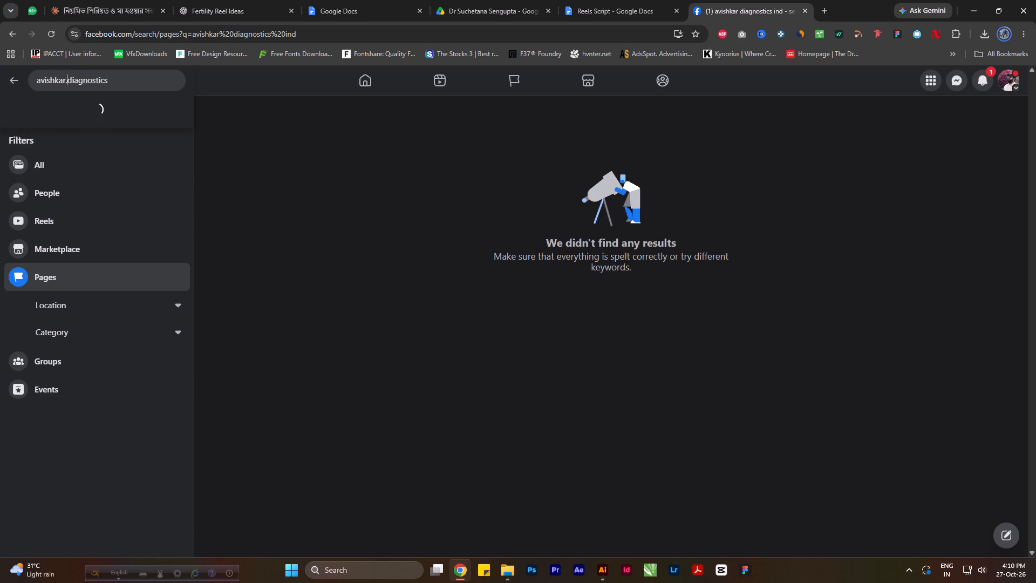
key(ctrl+a)
key(ctrl+c)
key(Right)
key(Return)
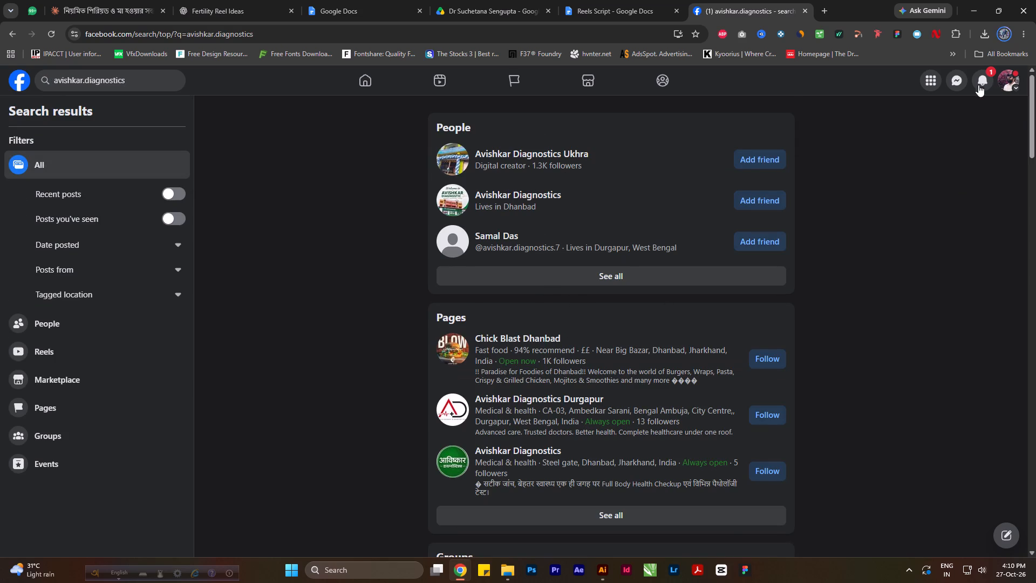
Examine the "avishkar.diagnostics" results and posts for the company's page and branding.
scroll(555, 382, down, 19)
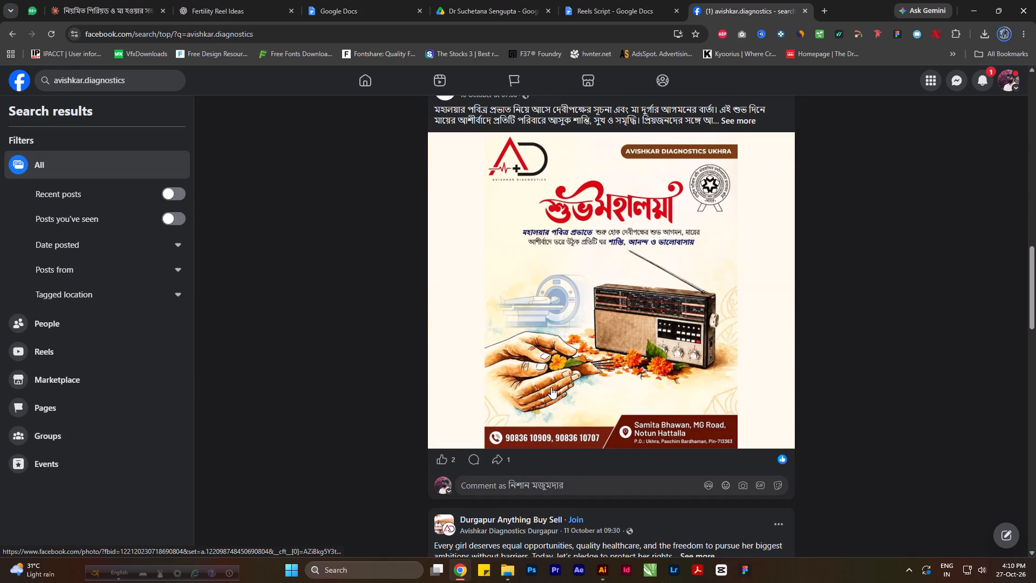
scroll(551, 387, down, 8)
scroll(554, 397, up, 6)
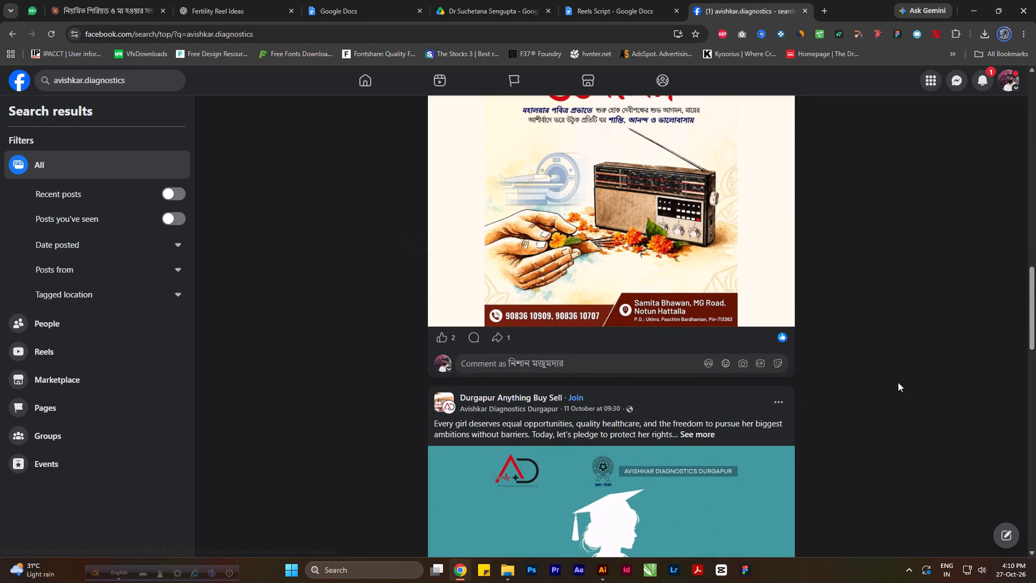
scroll(896, 379, up, 3)
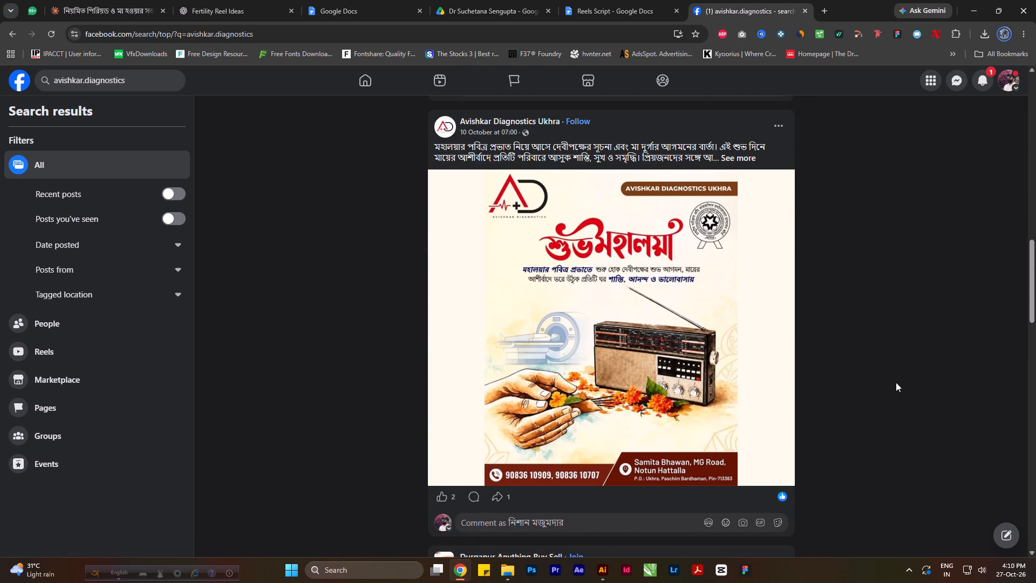
scroll(458, 385, down, 5)
scroll(588, 377, down, 10)
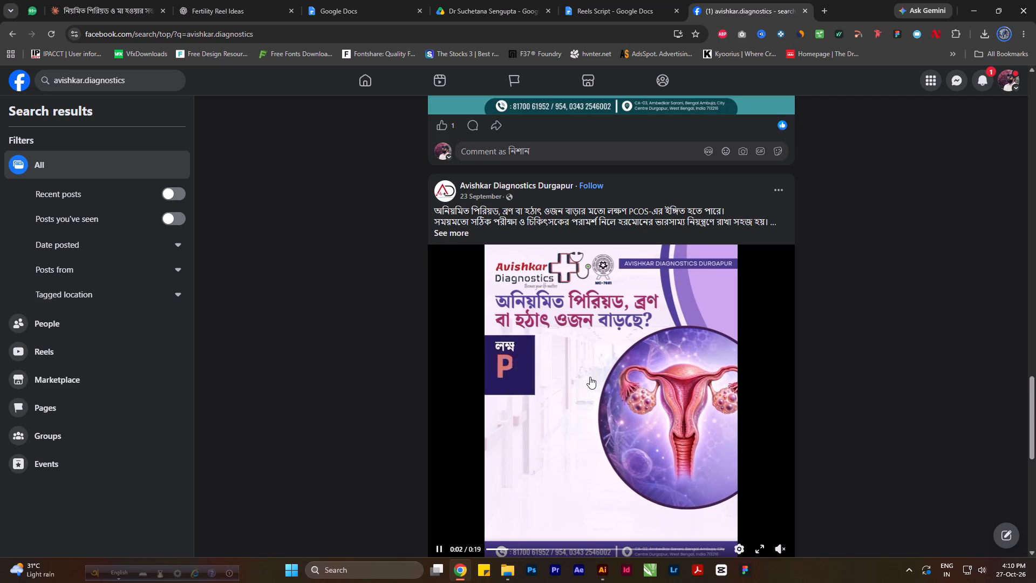
scroll(590, 377, down, 17)
scroll(591, 383, down, 6)
scroll(642, 385, down, 6)
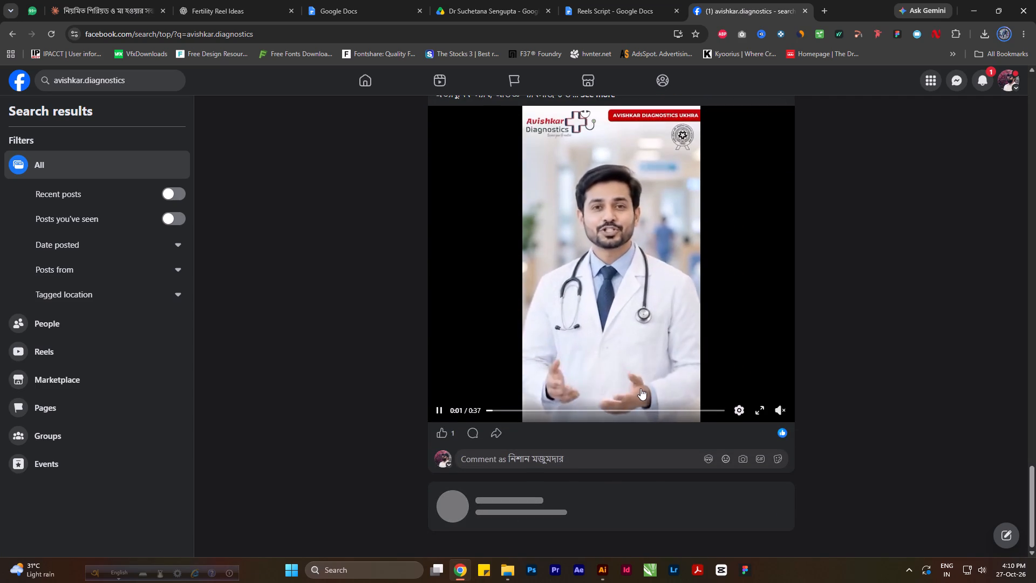
Search Google for "avishkar diagnostics" in a new browser tab.
click(820, 0)
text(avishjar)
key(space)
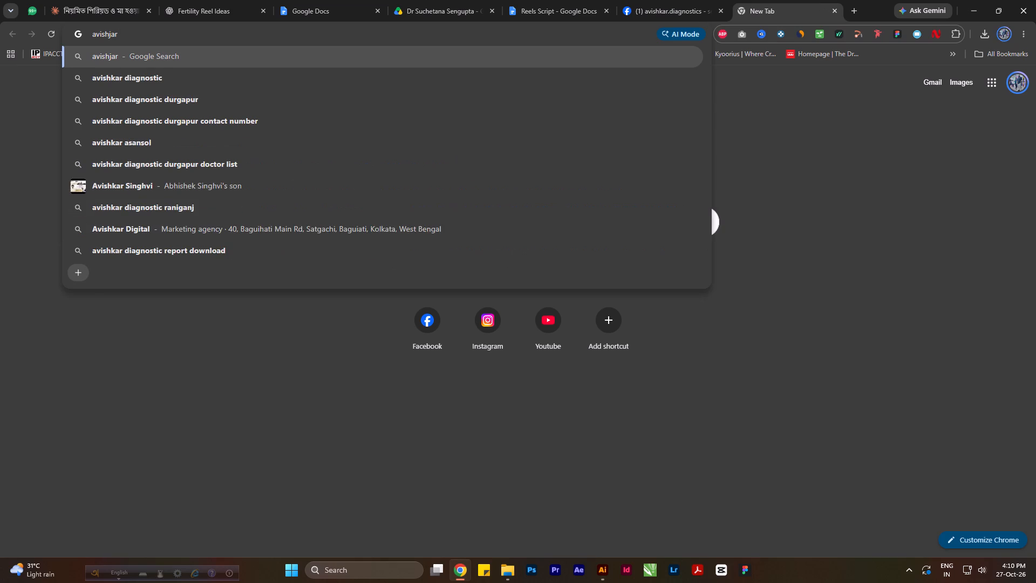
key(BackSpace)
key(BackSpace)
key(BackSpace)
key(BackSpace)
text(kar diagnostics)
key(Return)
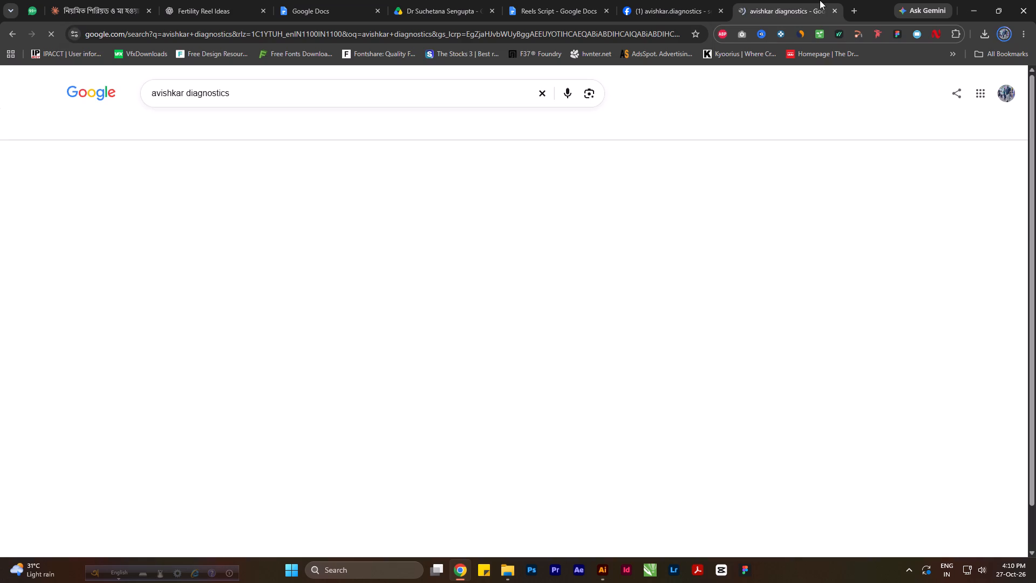
click(282, 190)
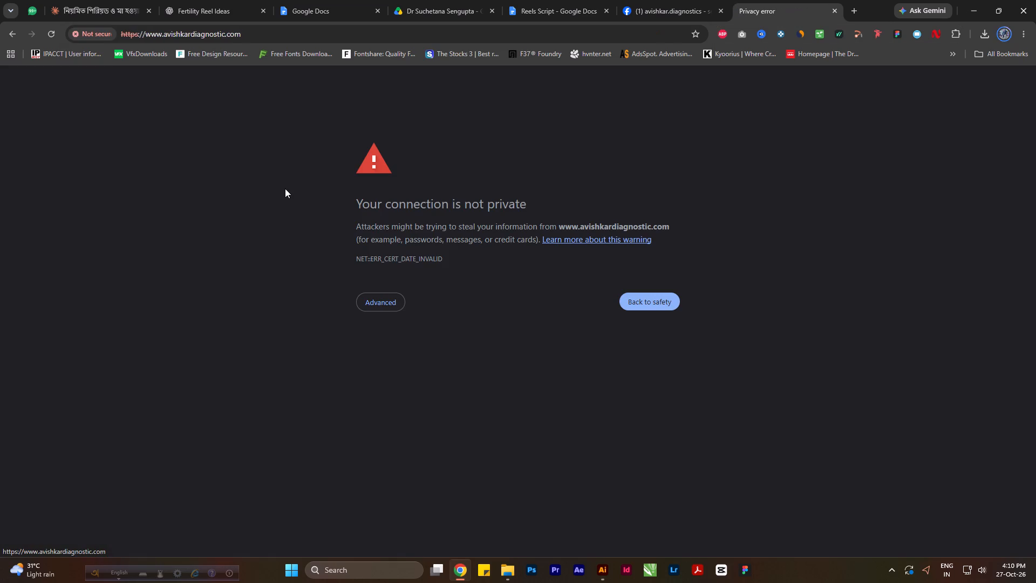
click(384, 294)
click(419, 399)
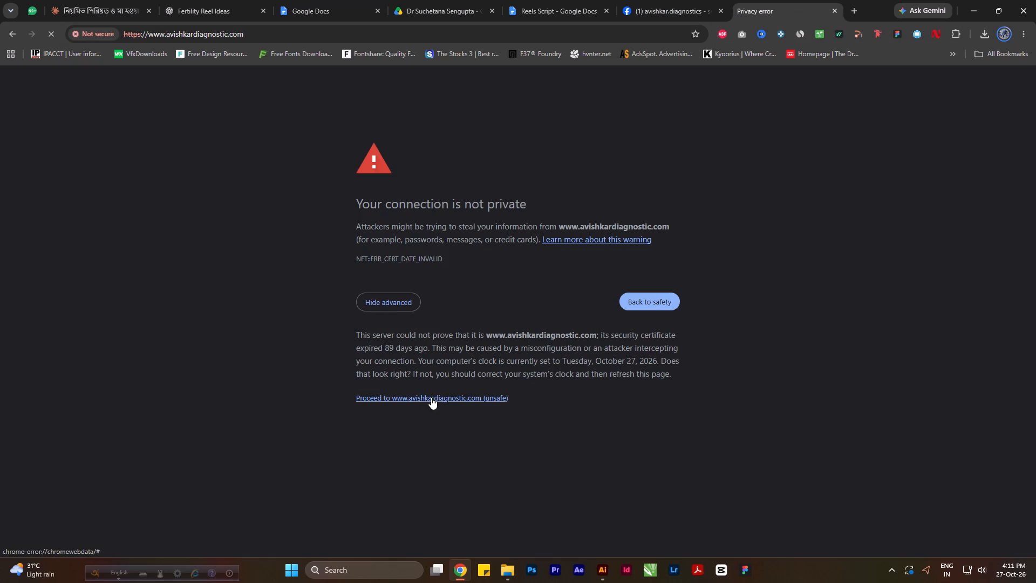
click(470, 396)
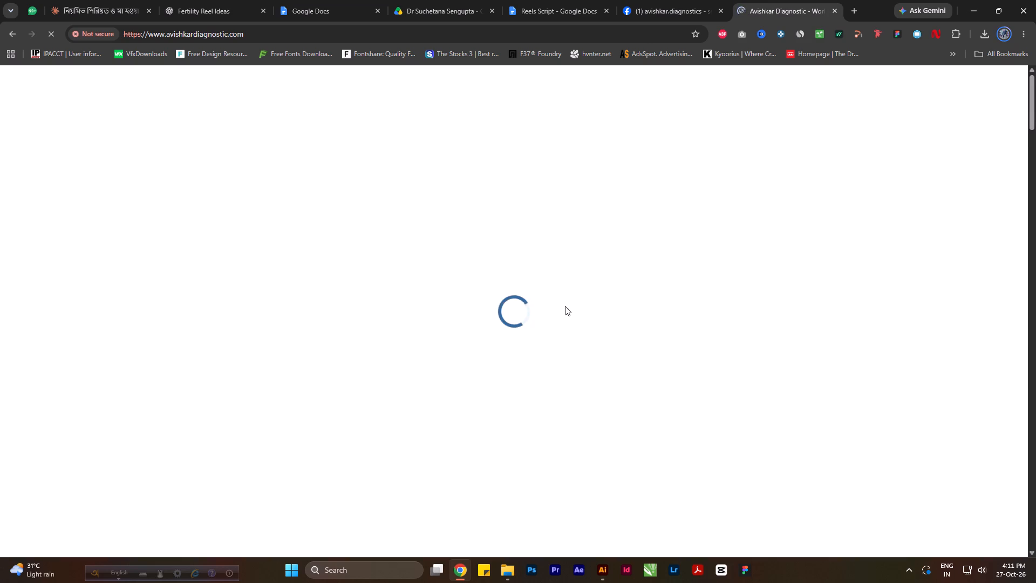
click(679, 0)
click(798, 0)
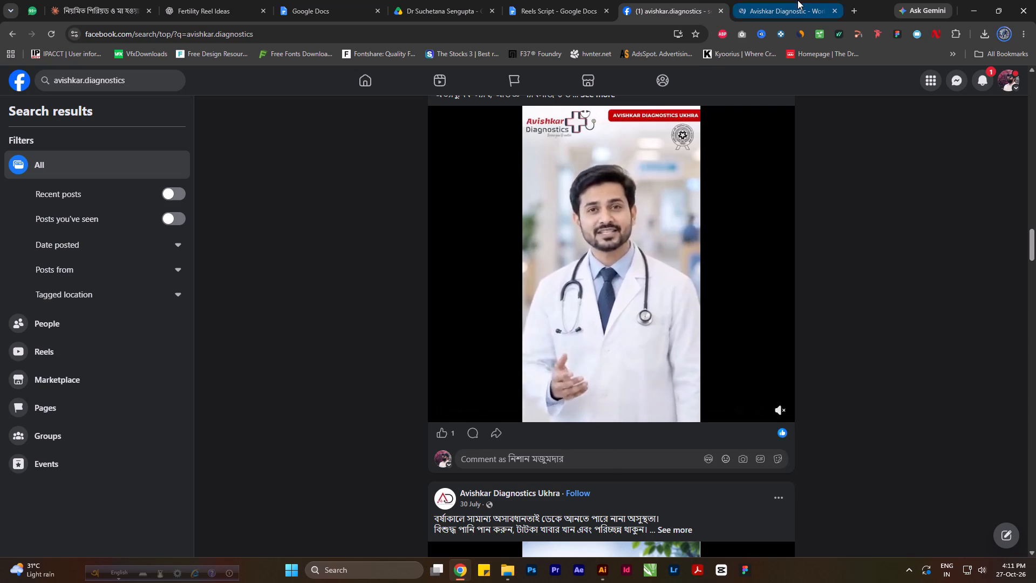
scroll(605, 317, down, 6)
scroll(597, 326, up, 1)
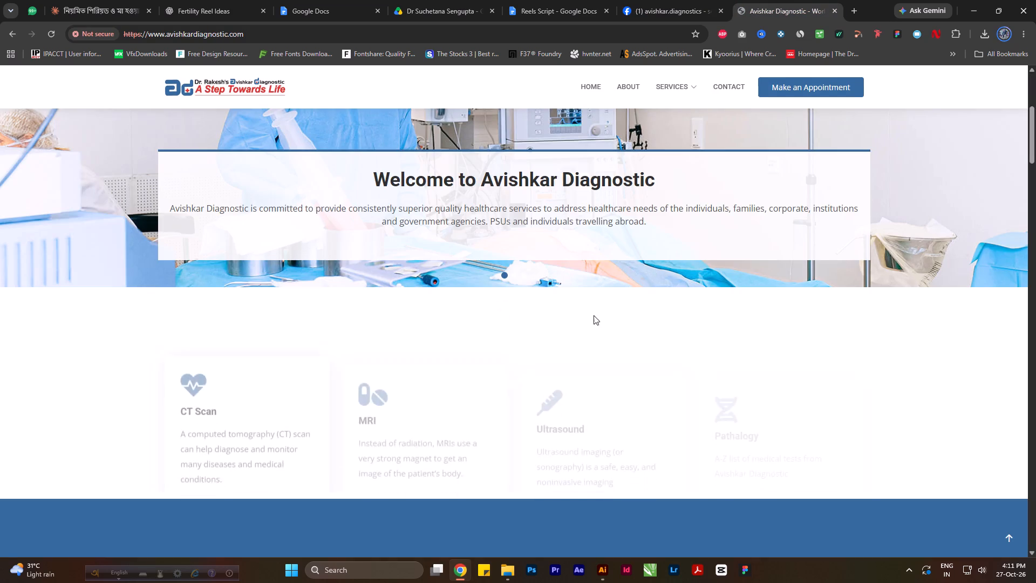
scroll(565, 327, down, 13)
scroll(577, 327, down, 20)
scroll(577, 327, down, 20)
scroll(577, 327, down, 11)
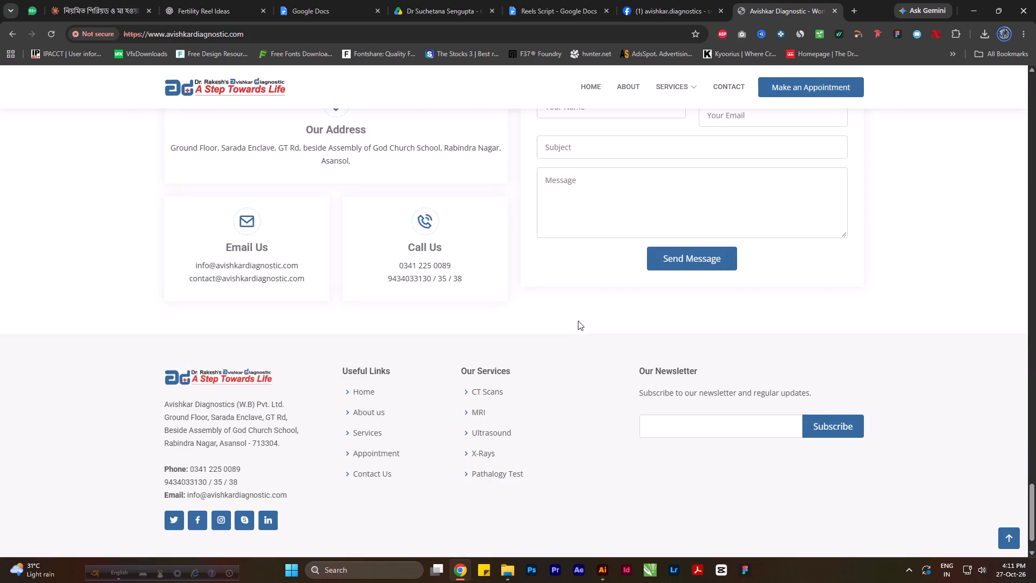
Try the Facebook and LinkedIn links in the Avishkar Diagnostic site's footer and look over its contact section.
click(197, 465)
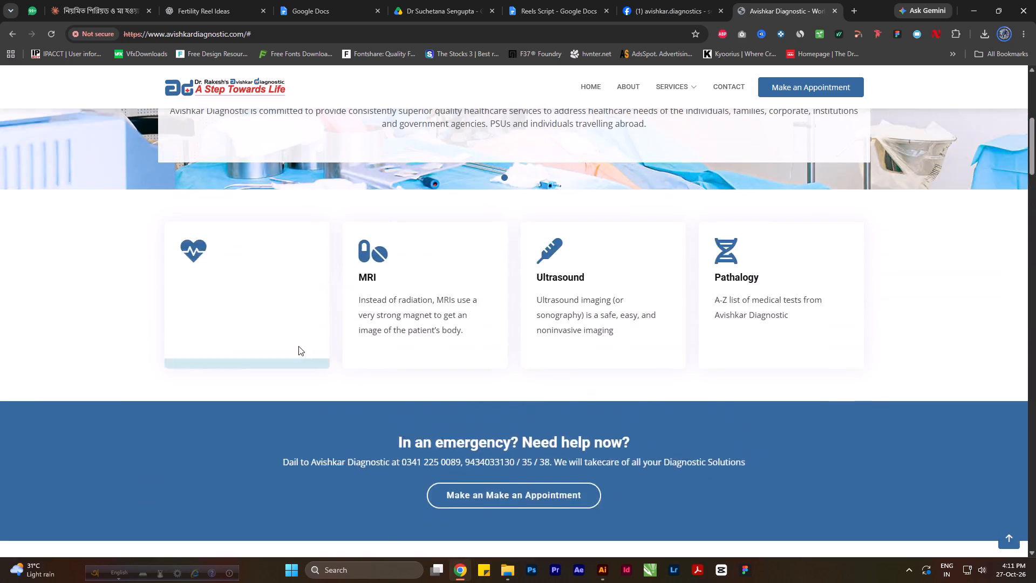
scroll(336, 337, down, 20)
scroll(336, 337, down, 20)
scroll(336, 337, down, 20)
scroll(409, 359, down, 8)
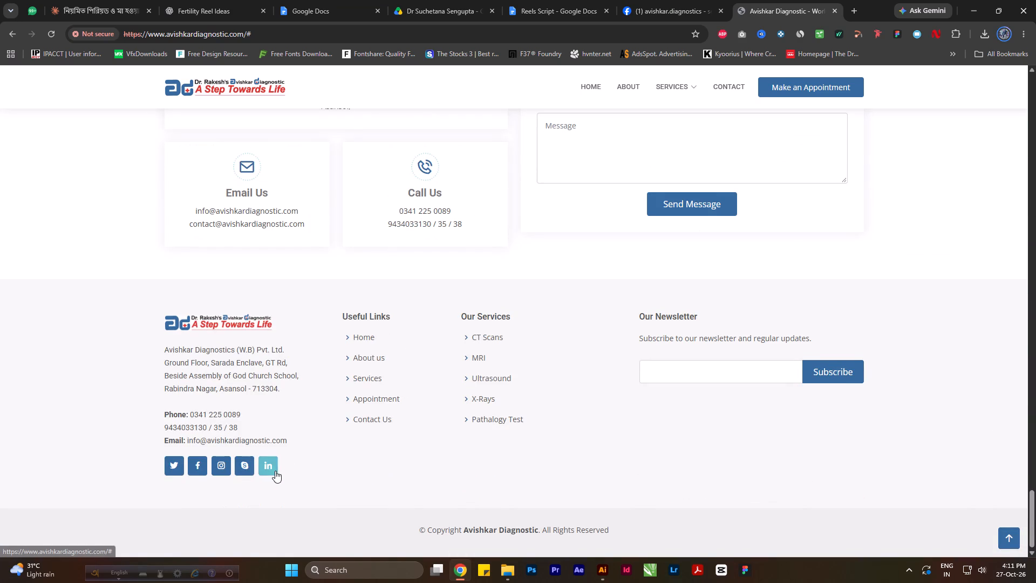
click(275, 471)
scroll(544, 399, down, 20)
scroll(544, 399, down, 20)
scroll(544, 399, down, 20)
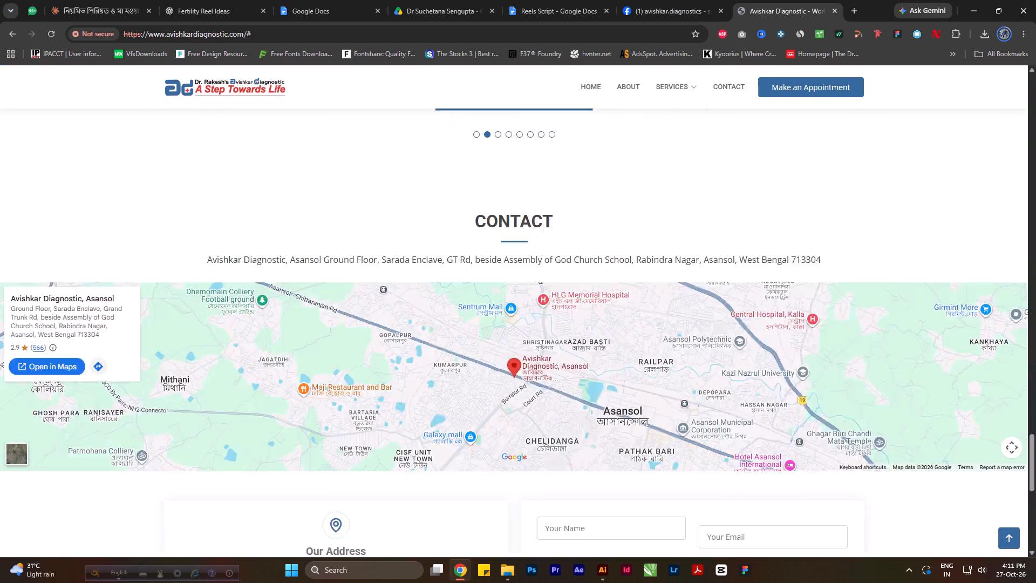
scroll(568, 399, down, 20)
scroll(568, 399, down, 5)
In File Explorer, browse New Volume (F:) and look through its Formats Posts and Pulse folders.
click(500, 567)
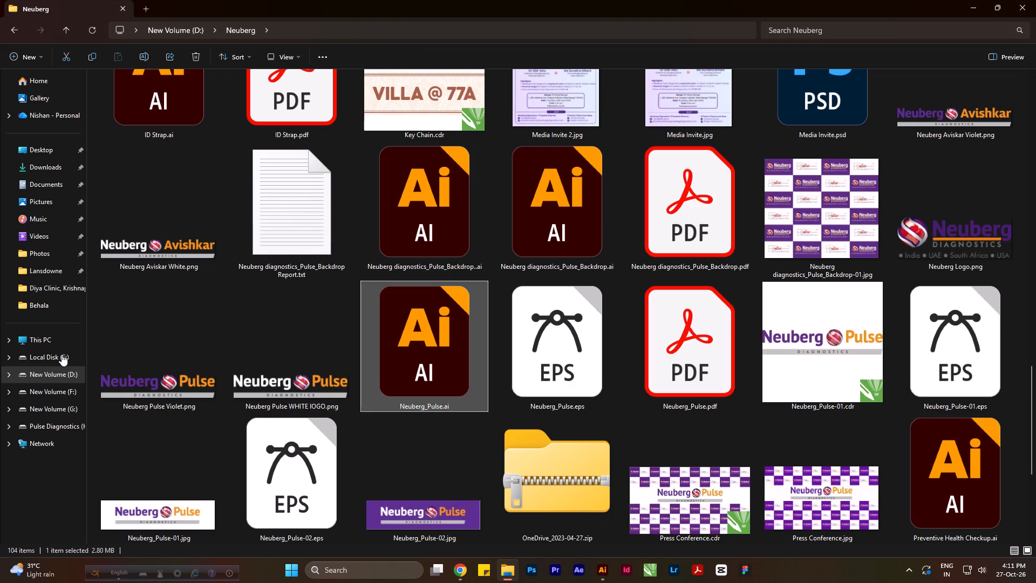
click(59, 371)
click(59, 395)
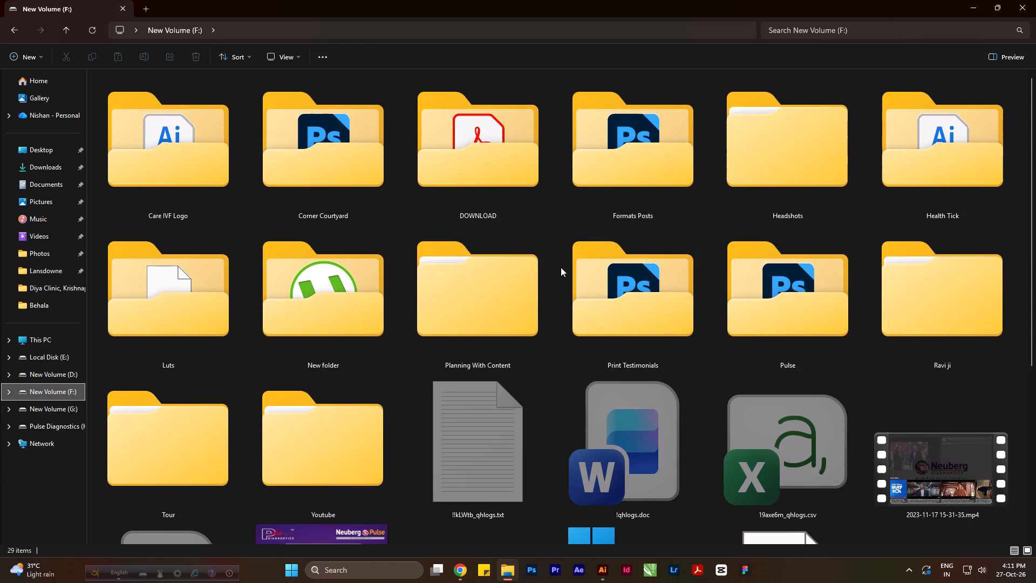
double_click(651, 147)
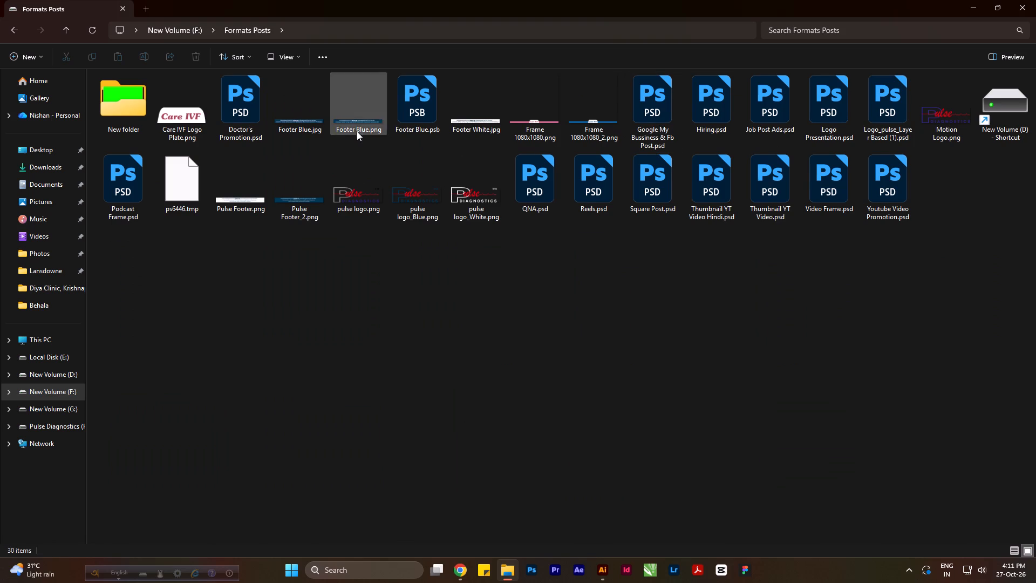
click(185, 34)
double_click(792, 290)
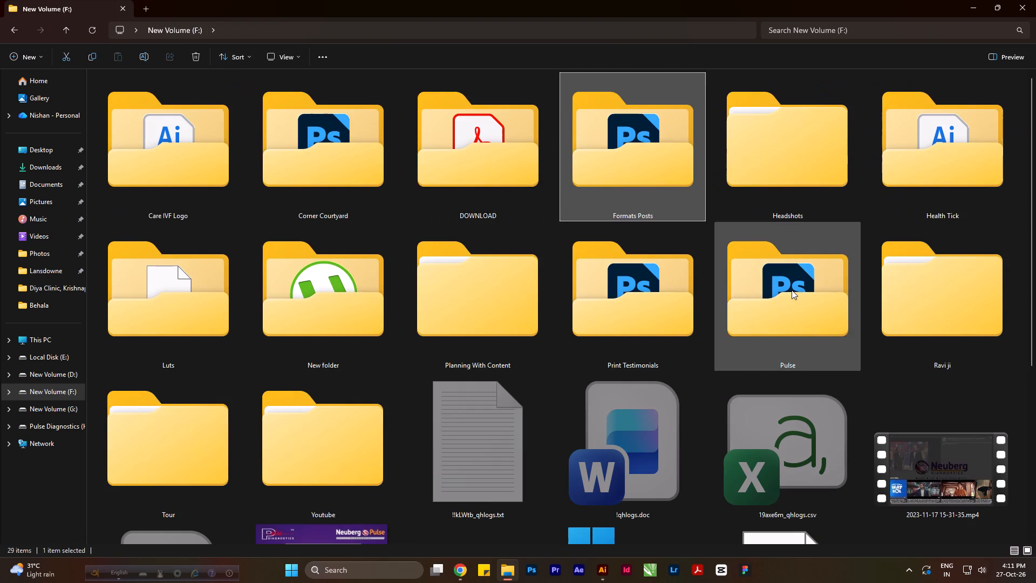
click(179, 25)
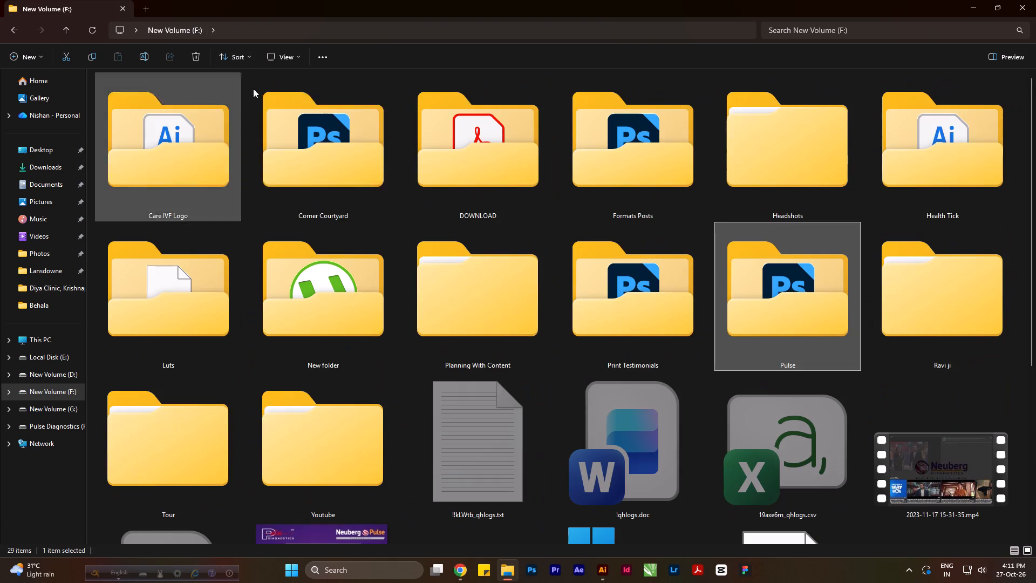
click(756, 154)
Look through the Neuberg folder on New Volume (D:) and its Social Media subfolder, including 2024's August 24 and July 24 folders.
click(54, 371)
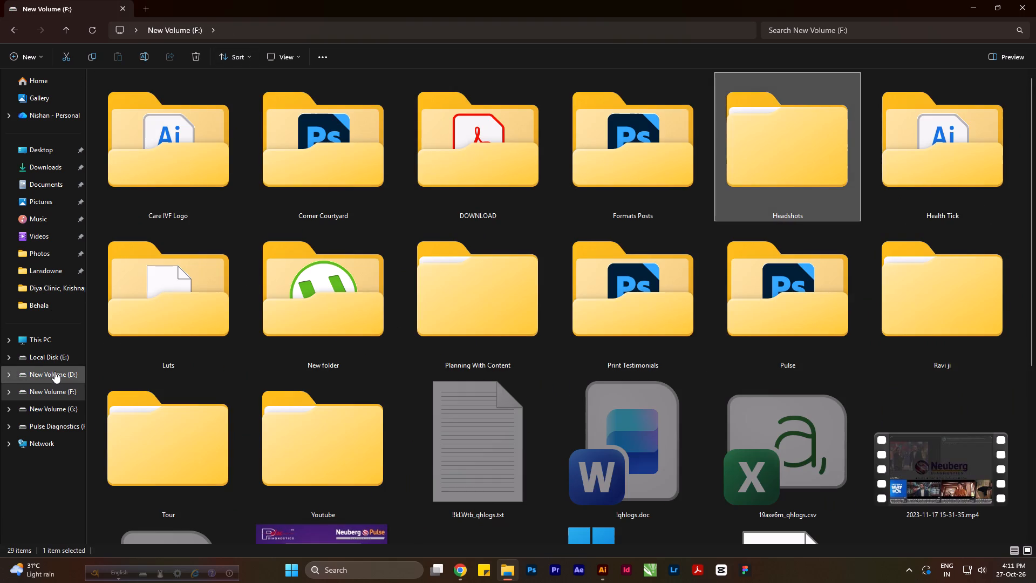
double_click(644, 129)
scroll(640, 360, down, 1)
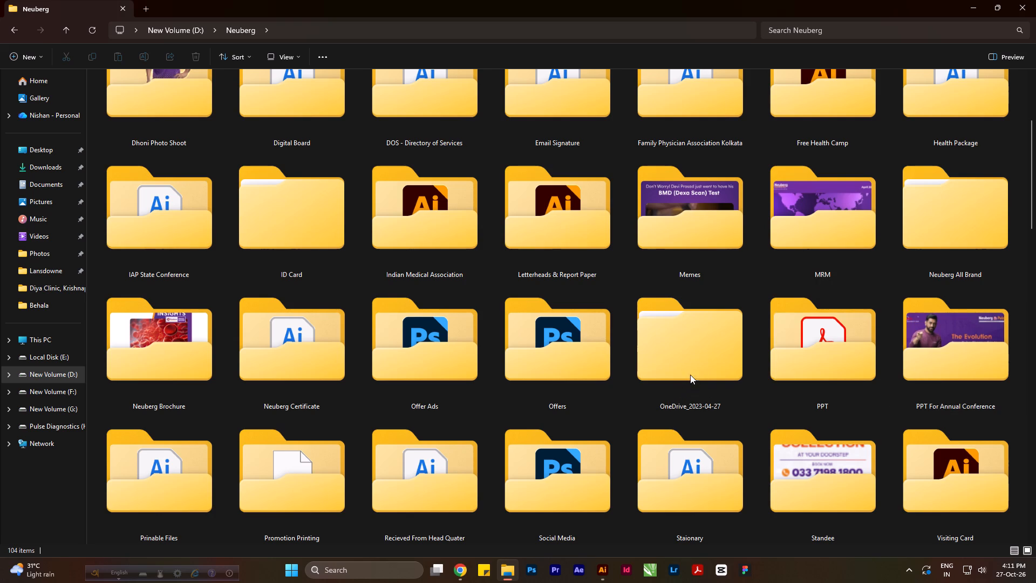
scroll(638, 376, down, 1)
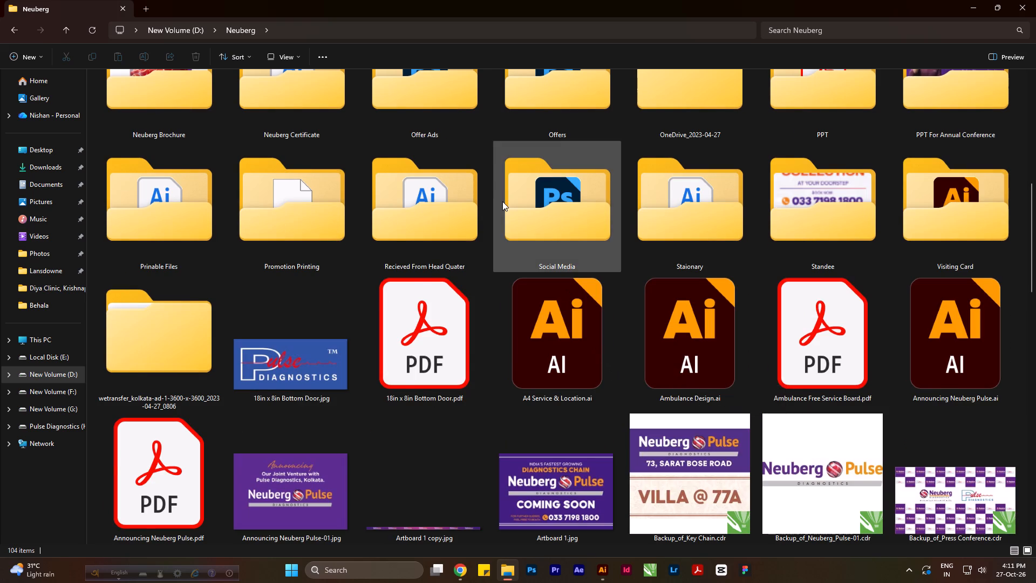
scroll(502, 201, up, 1)
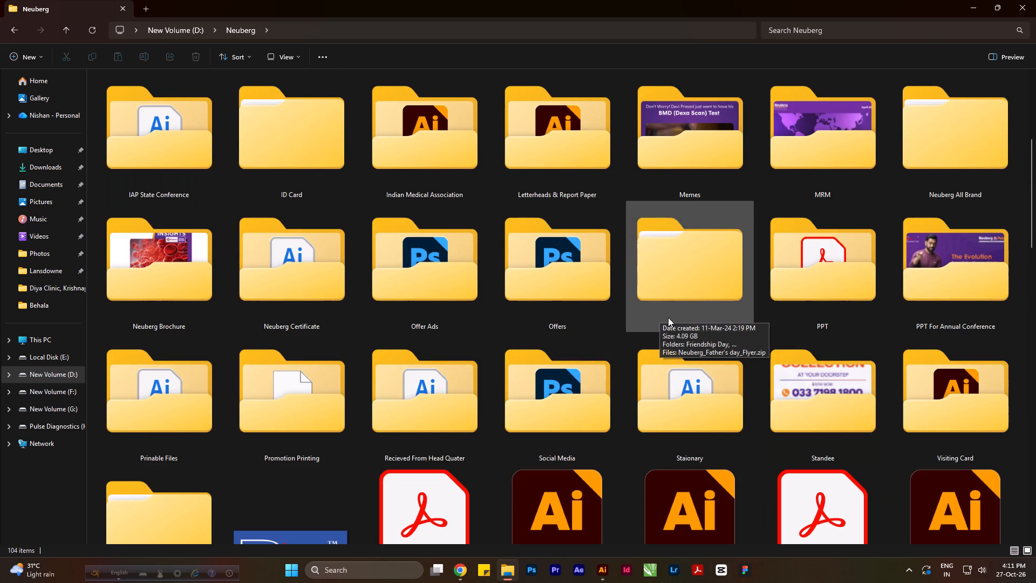
double_click(568, 362)
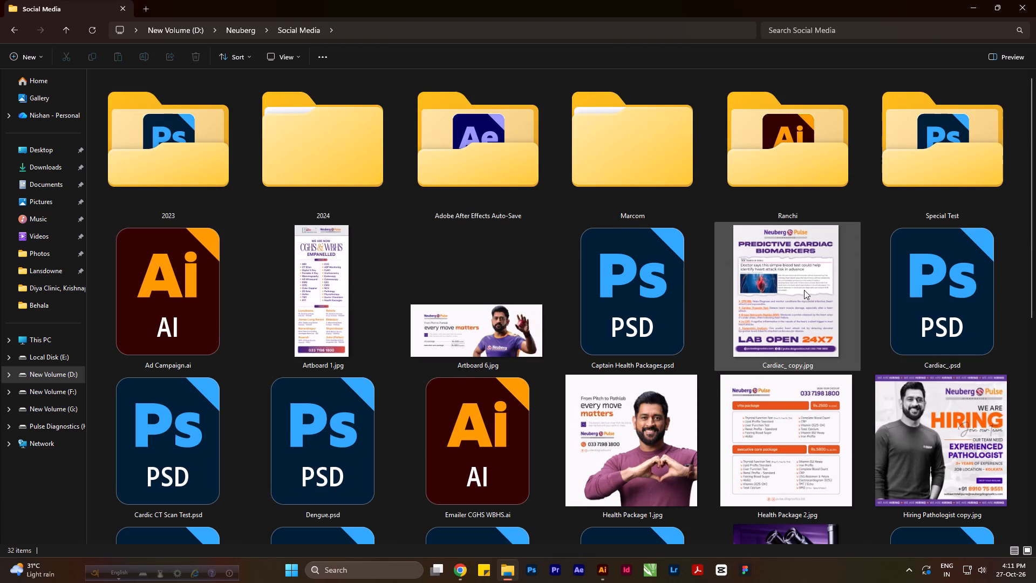
scroll(851, 256, down, 2)
scroll(683, 285, up, 4)
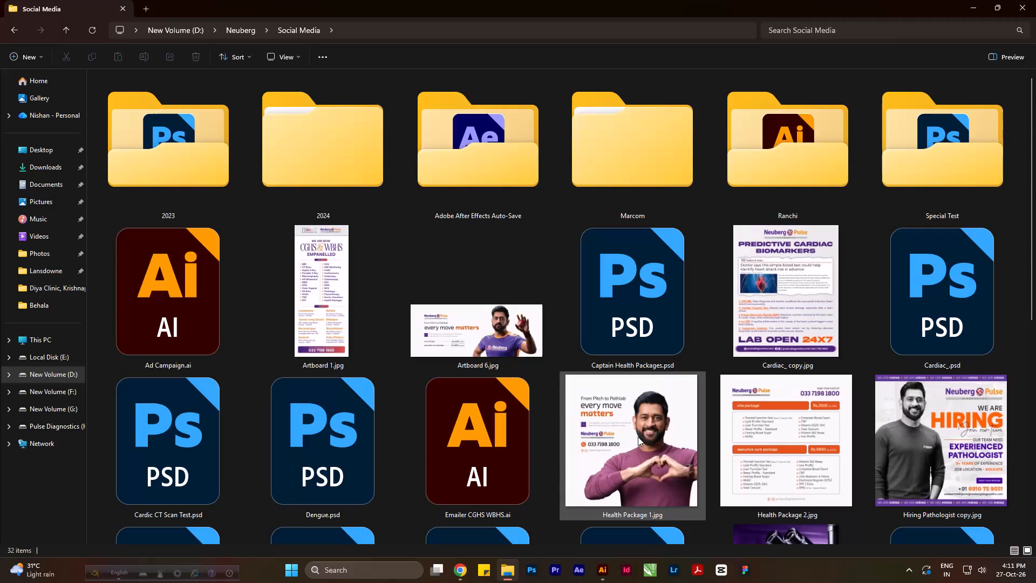
double_click(330, 156)
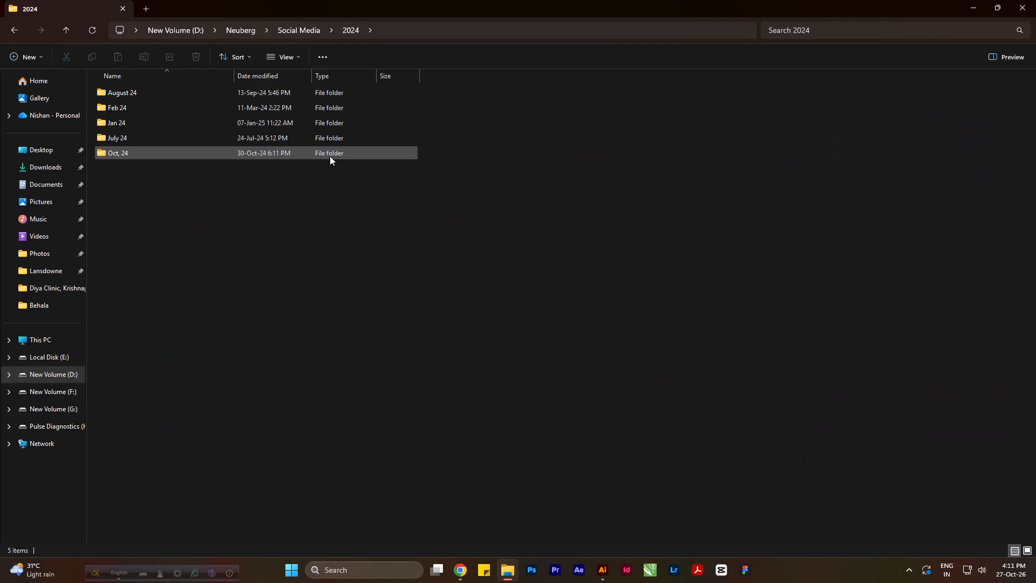
double_click(186, 89)
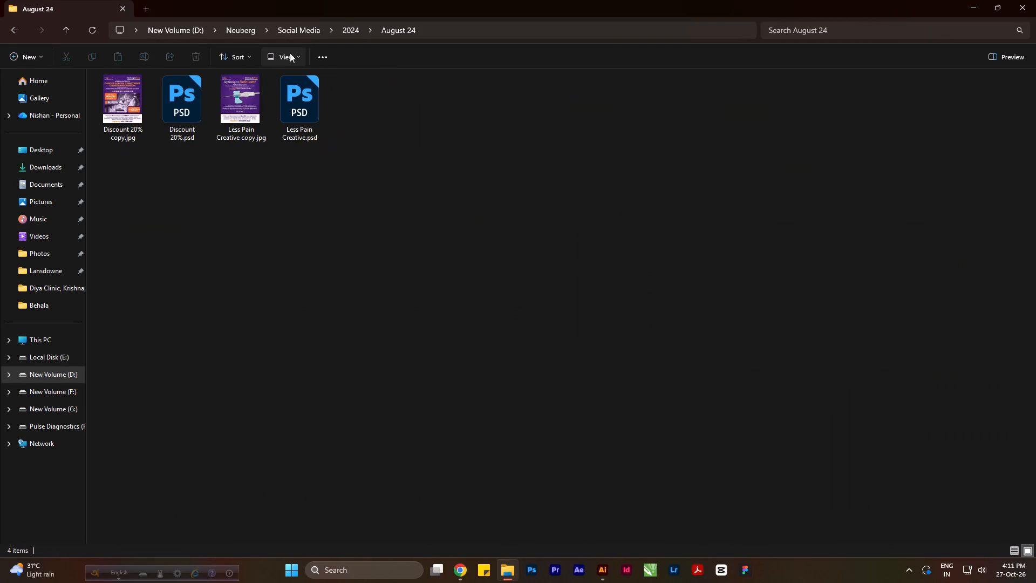
click(352, 30)
double_click(158, 138)
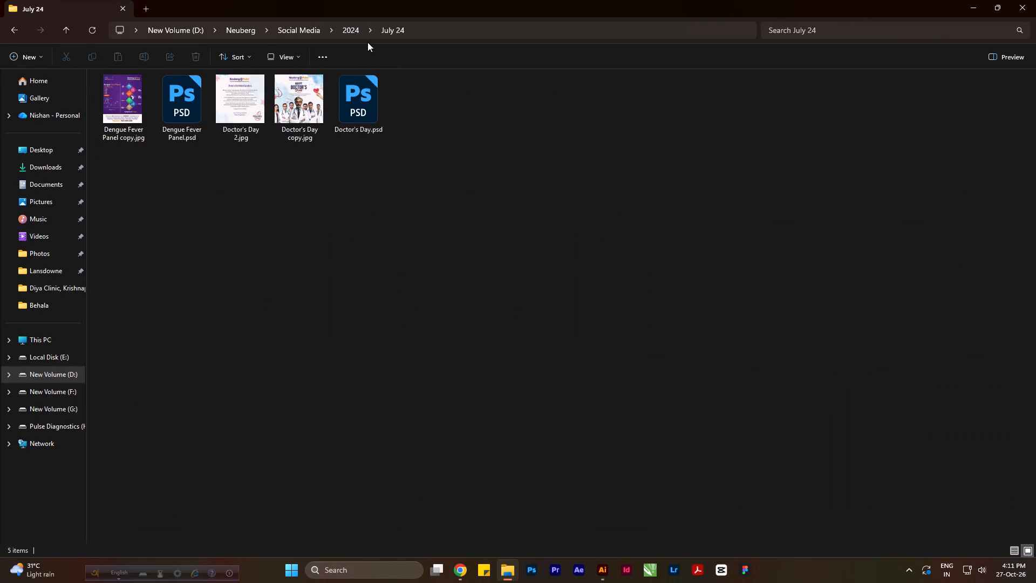
click(347, 28)
click(294, 28)
Examine the creatives in the 2023 Social Media folder's September, August, July, November and October subfolders, then return to the Neuberg folder.
double_click(178, 144)
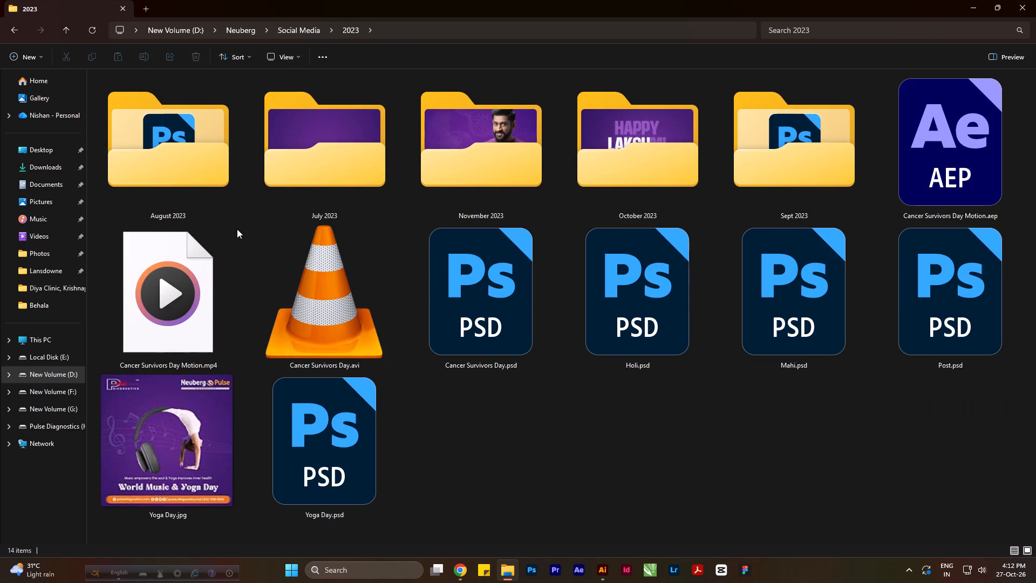
double_click(825, 162)
click(355, 29)
double_click(109, 108)
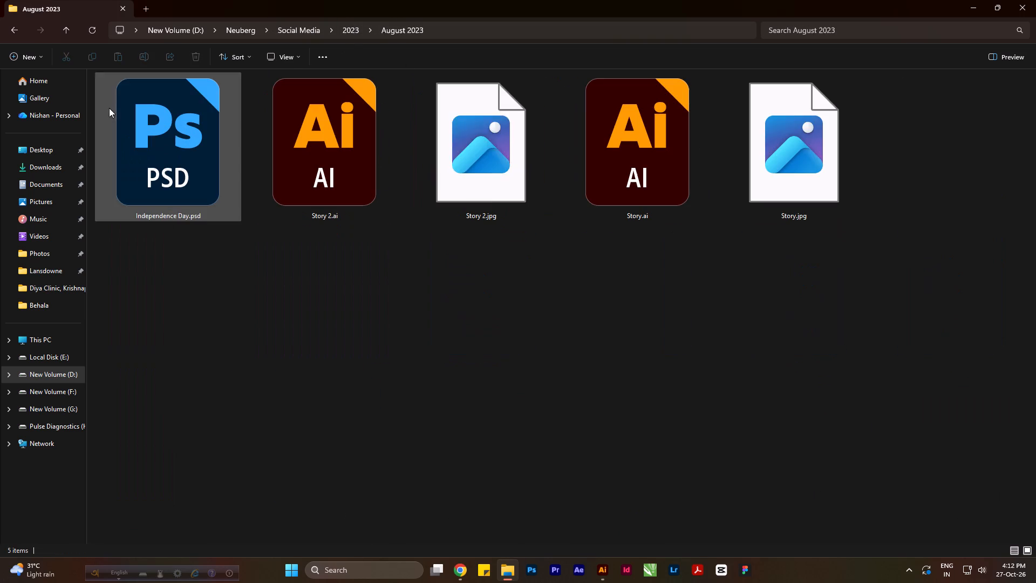
click(356, 30)
double_click(386, 127)
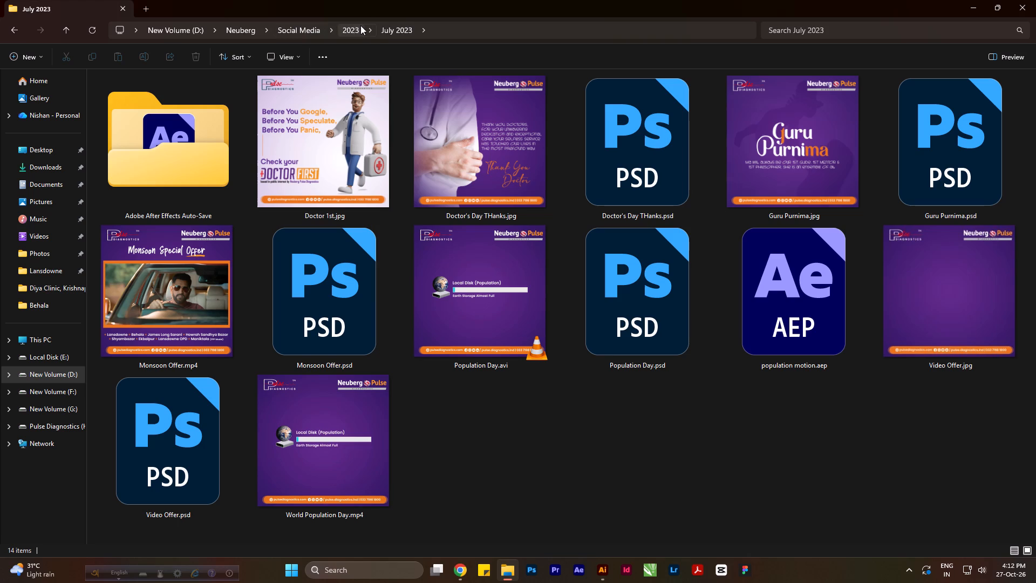
click(360, 25)
double_click(481, 124)
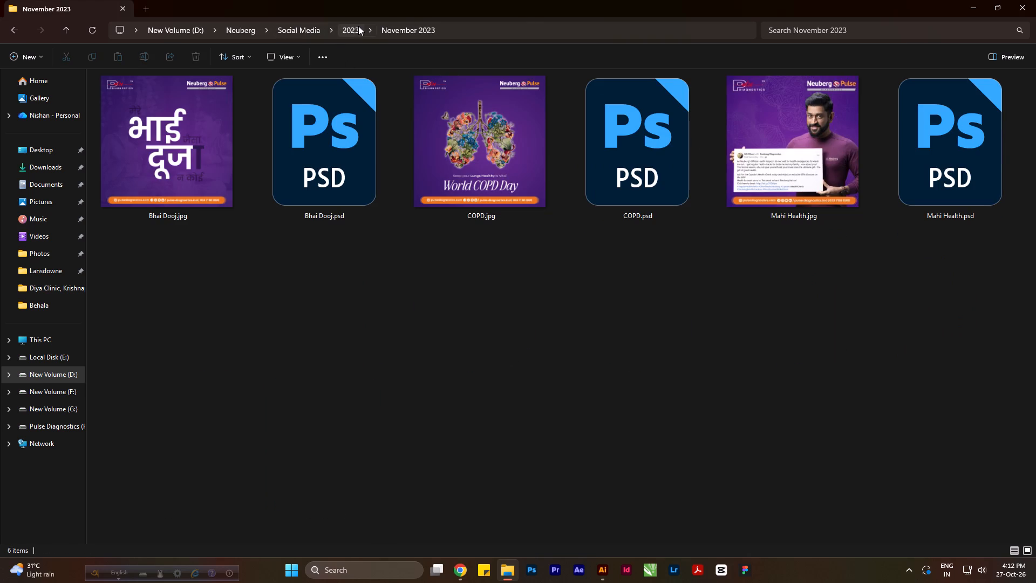
click(357, 24)
double_click(606, 153)
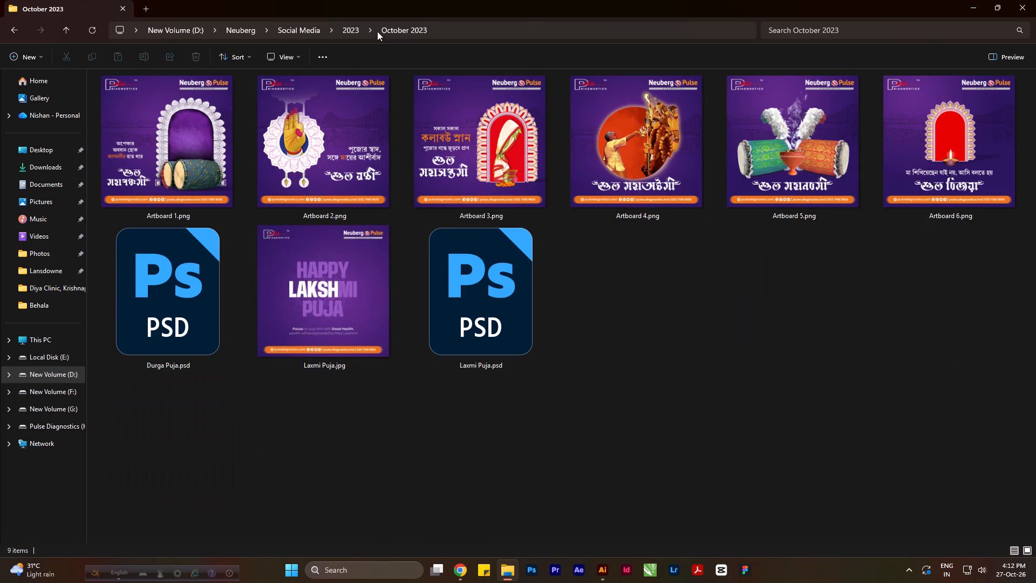
click(350, 33)
click(304, 33)
click(236, 28)
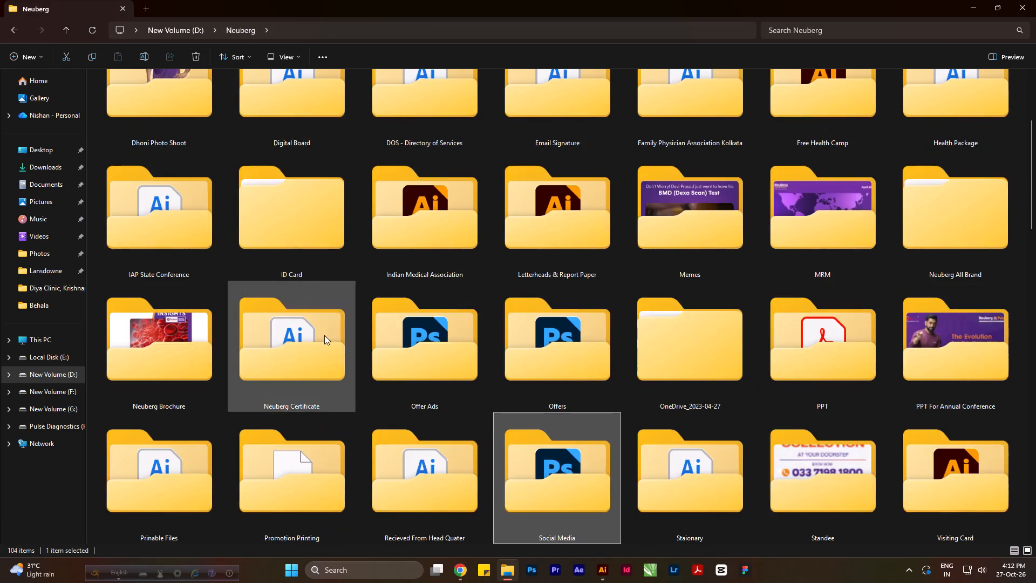
Look over the Neuberg folder and New Volume (D:), then search This PC for avishkar.
scroll(324, 343, down, 2)
scroll(332, 353, up, 5)
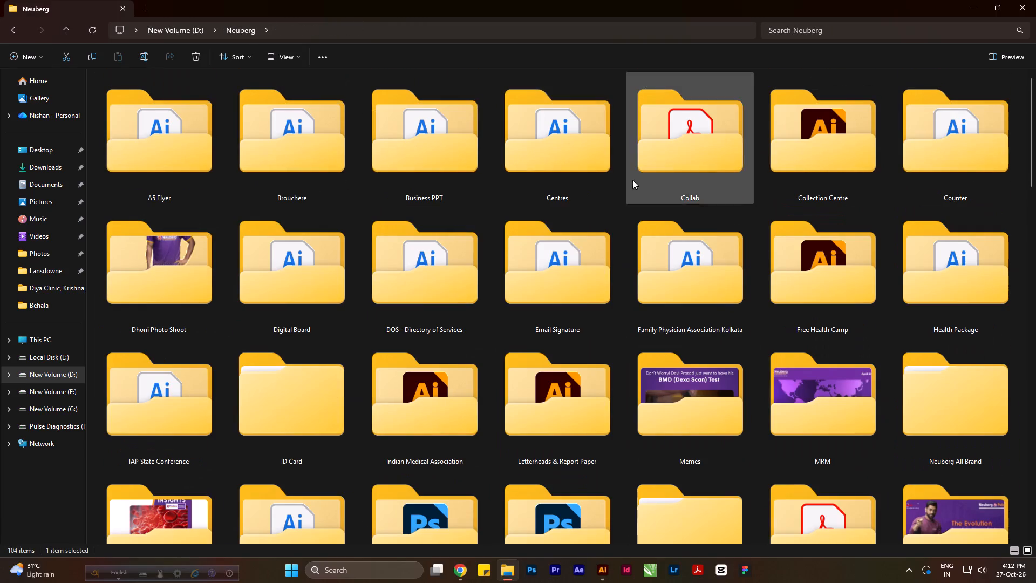
click(196, 31)
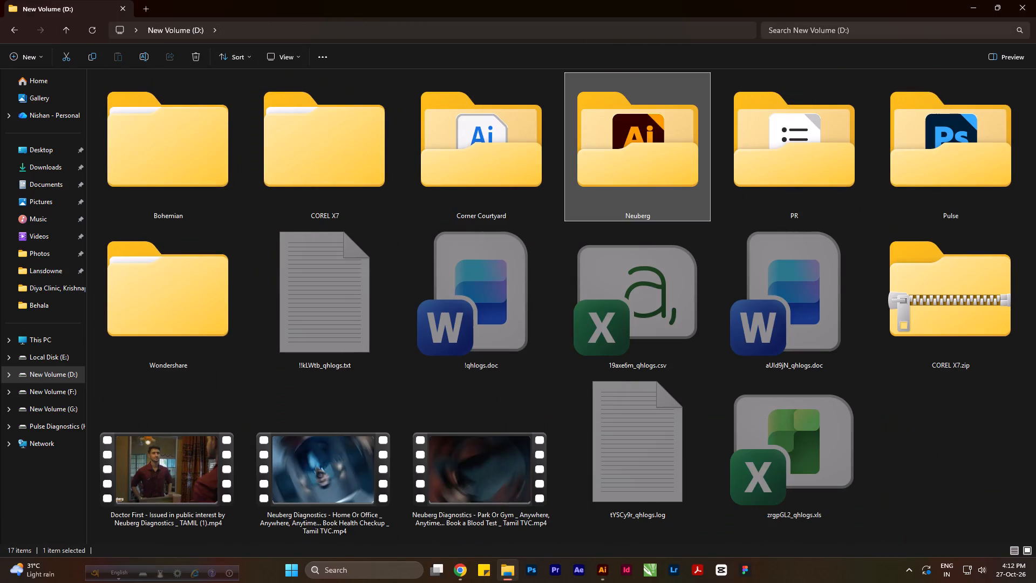
click(38, 340)
click(795, 31)
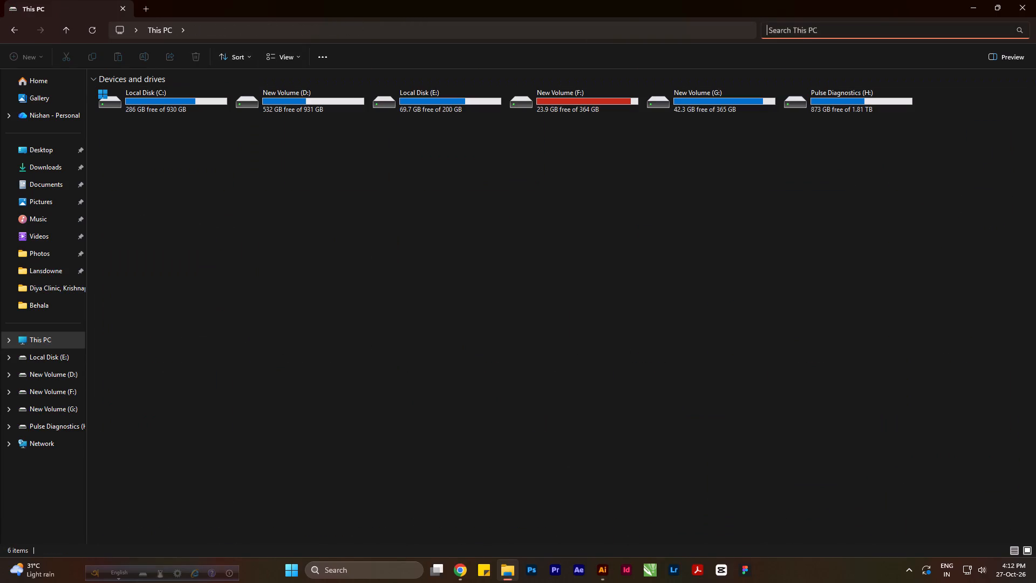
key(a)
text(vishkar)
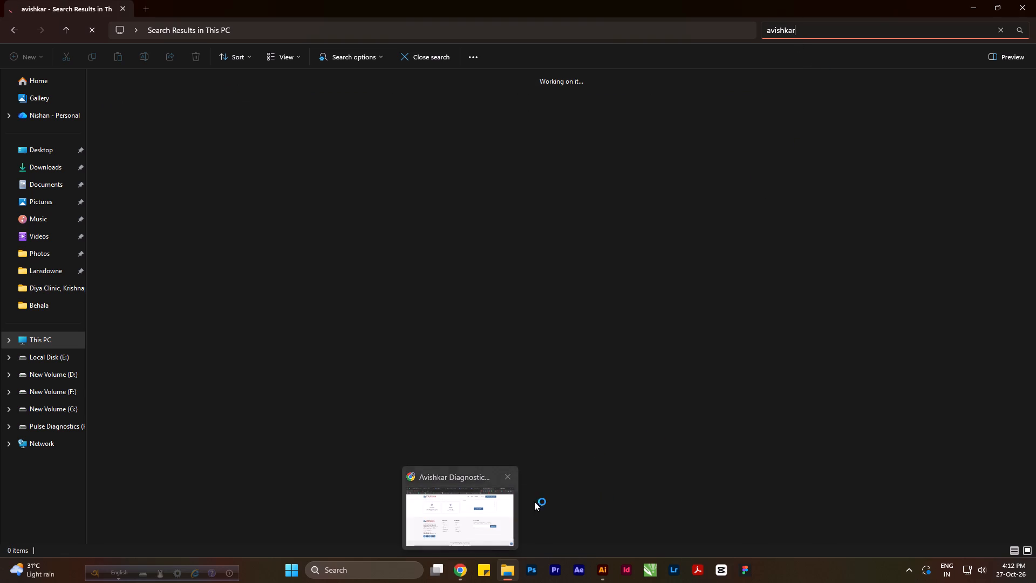
In Chrome, open Instagram in a new tab, search for avishkar.diagnostic and open the avishkardiagnostic profile.
click(459, 565)
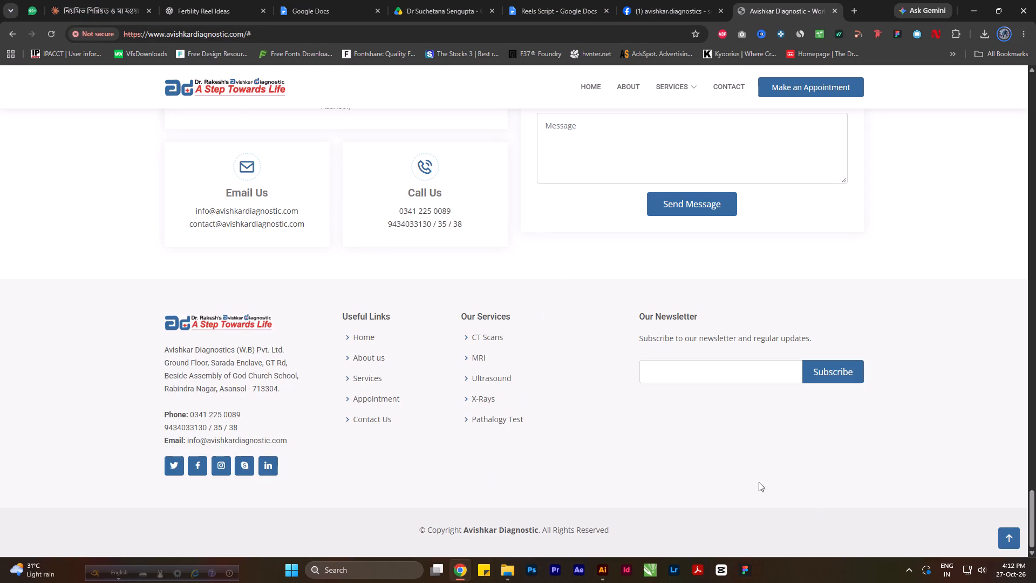
click(861, 3)
click(493, 302)
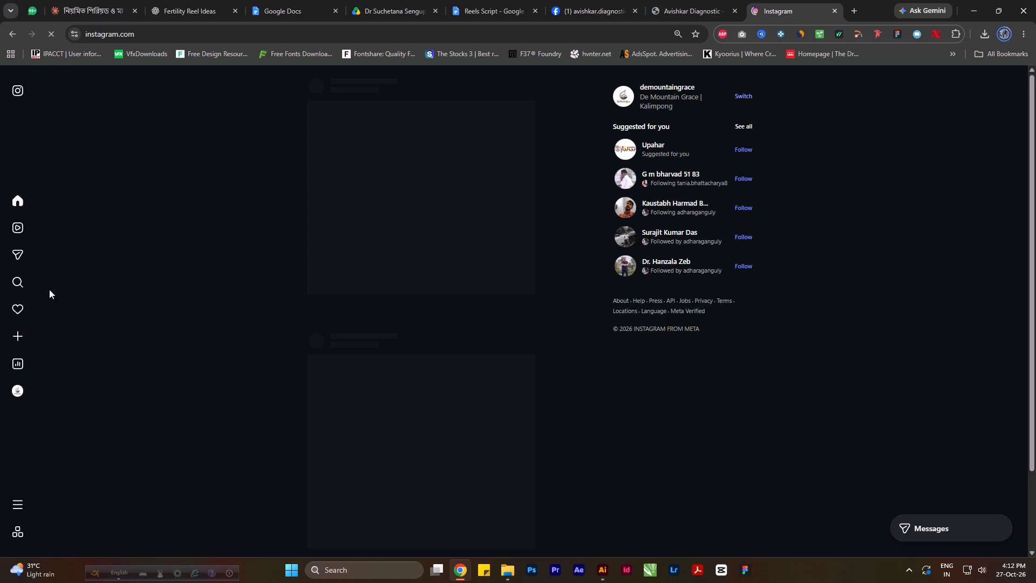
click(24, 278)
click(406, 89)
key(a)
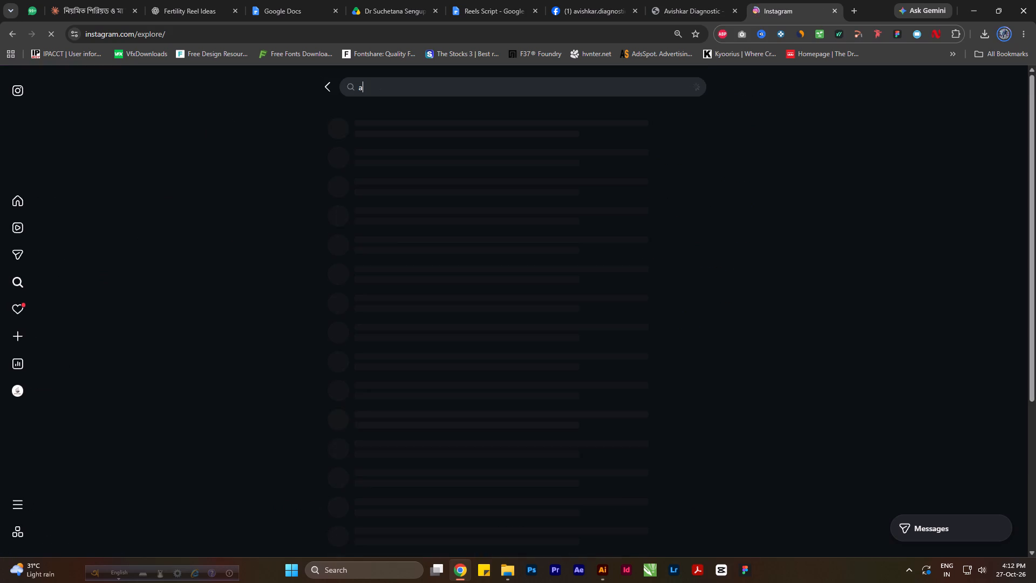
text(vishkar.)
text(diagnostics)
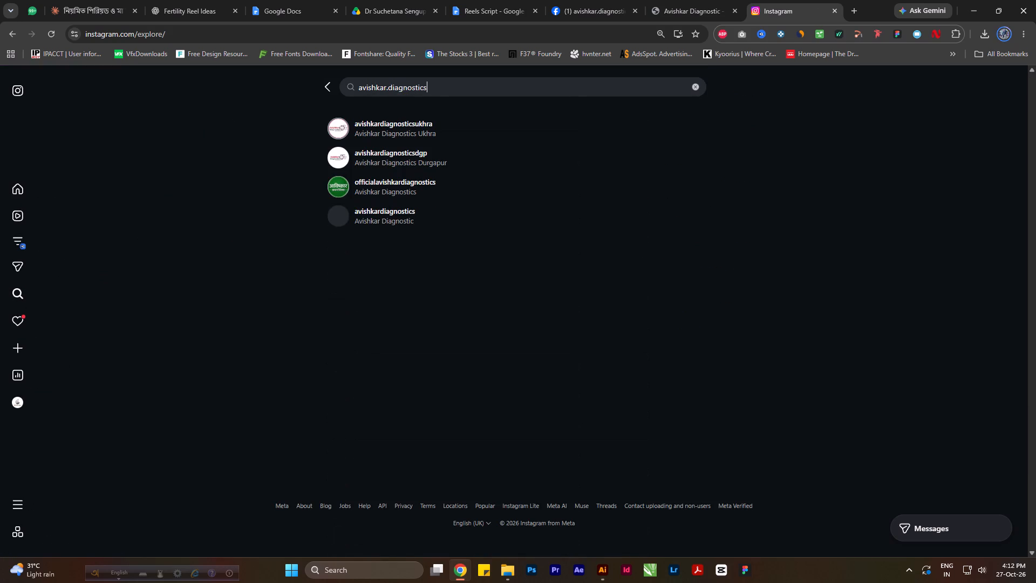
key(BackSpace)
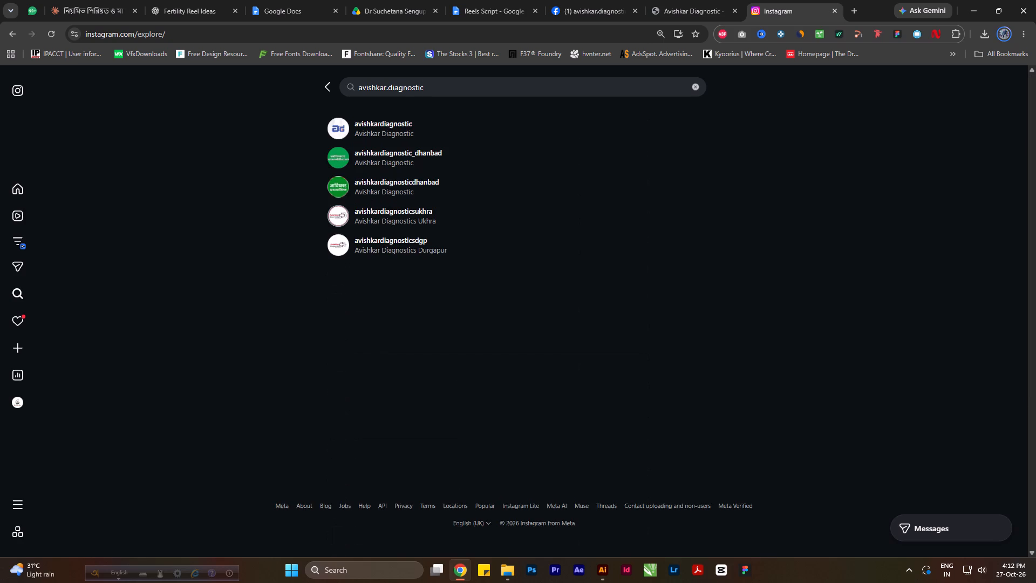
click(408, 127)
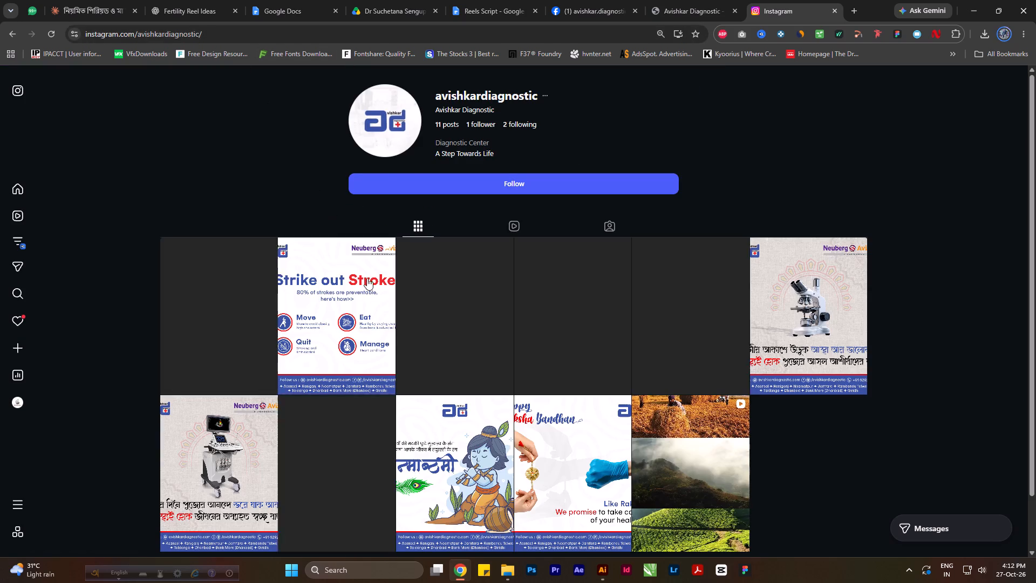
Copy the handle avishkardiagnostic from the Instagram profile's web address.
drag(213, 31, 231, 32)
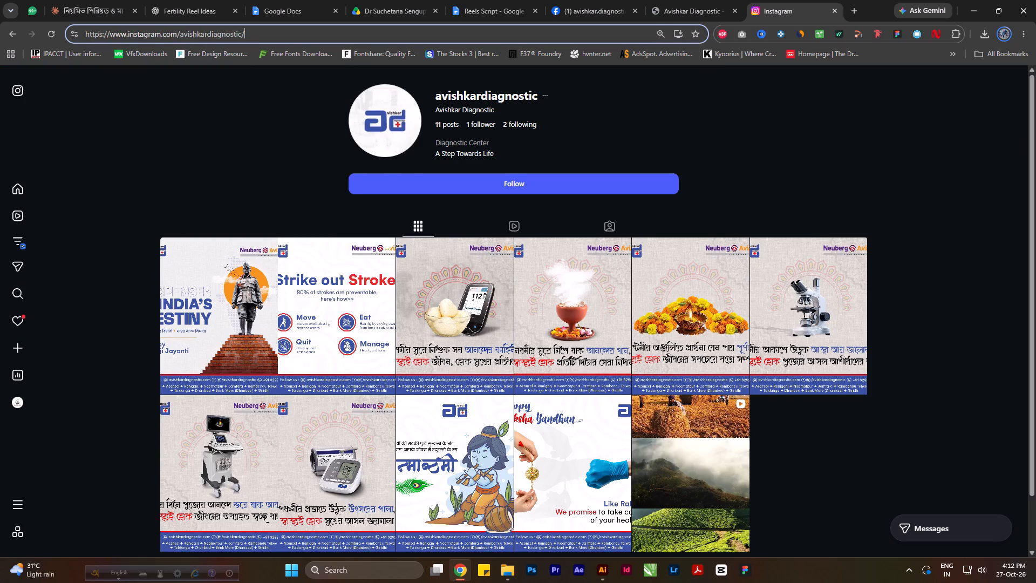
drag(242, 33, 182, 37)
key(ctrl+c)
key(ctrl+c)
key(ctrl+c)
key(ctrl+c)
key(ctrl+c)
Look through the profile's posts, viewing the landscape reel and opening the India's Destiny post.
scroll(749, 253, down, 6)
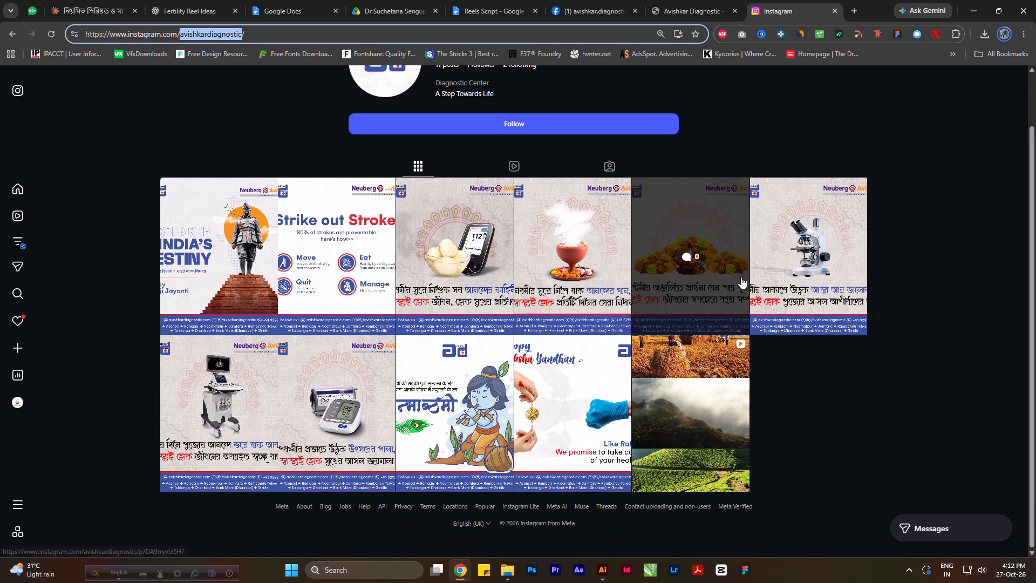
scroll(785, 327, up, 3)
click(711, 439)
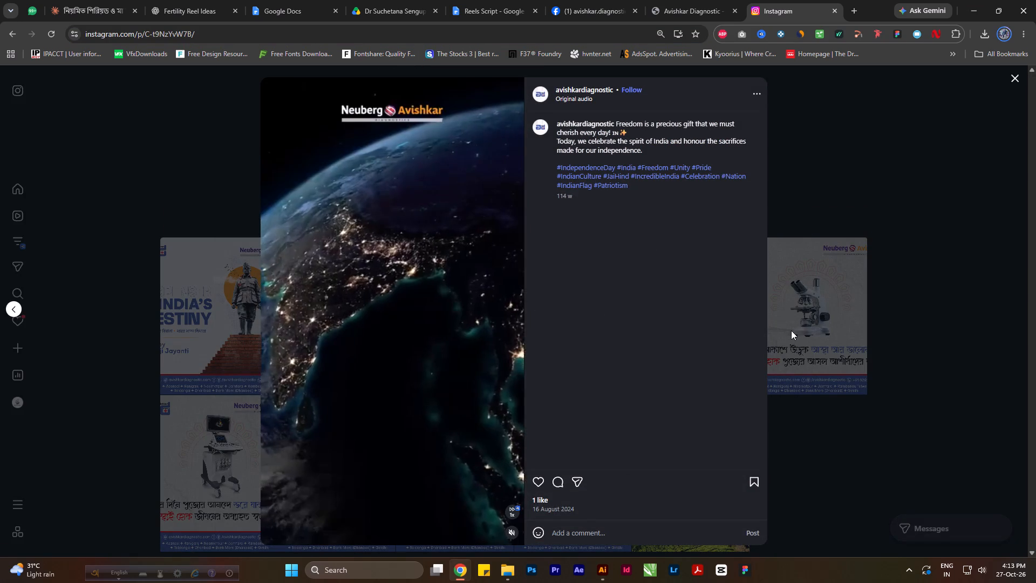
key(Escape)
key(Escape)
key(Escape)
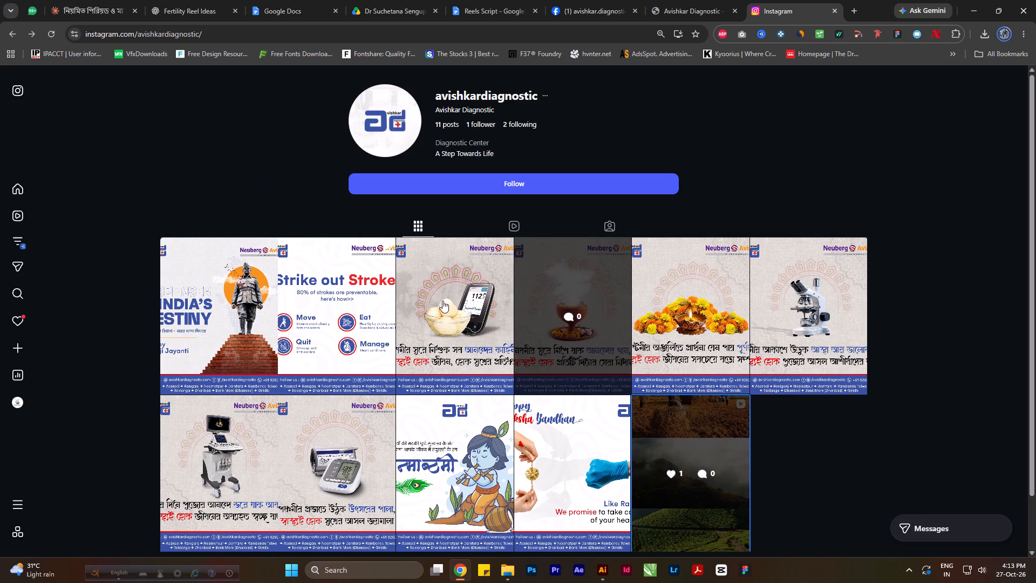
click(223, 291)
key(Escape)
key(Escape)
key(Escape)
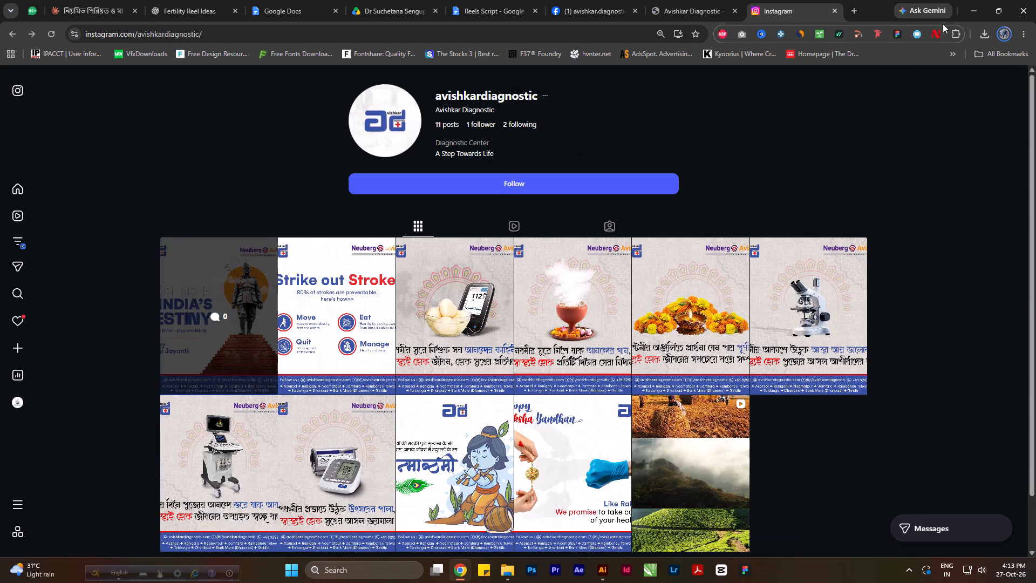
Back in Illustrator, close File Explorer on the way, replace the card's pulse.diagnostics.ind handle with avishkardiagnostic and move it closer to the Instagram icon.
click(977, 7)
click(1027, 3)
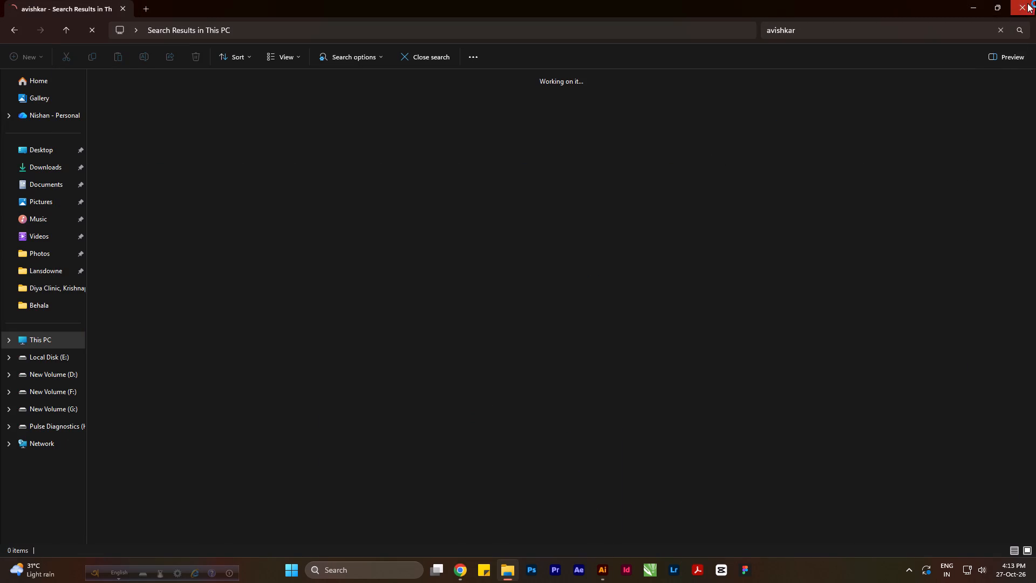
click(363, 431)
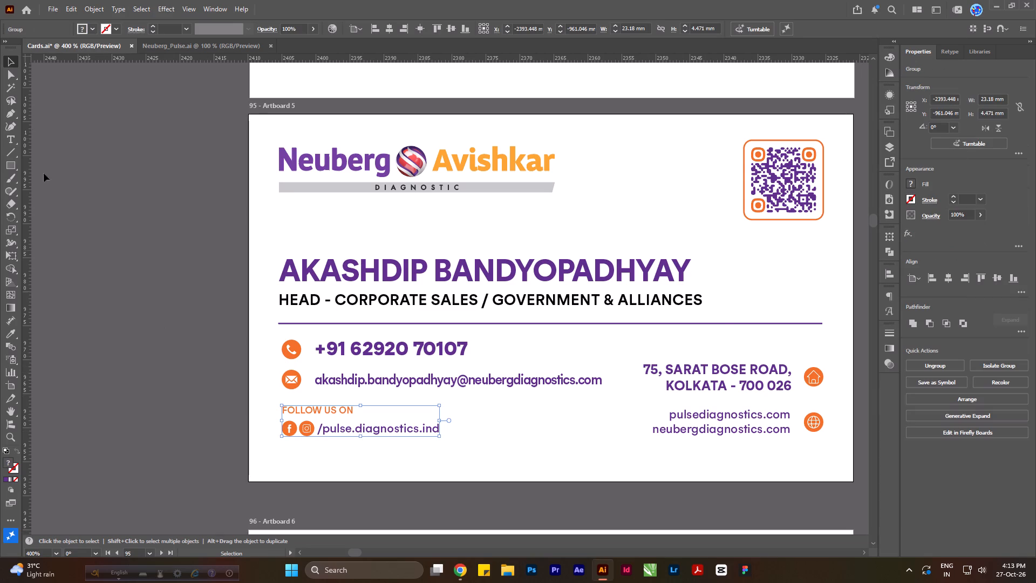
click(5, 141)
drag(324, 430, 542, 436)
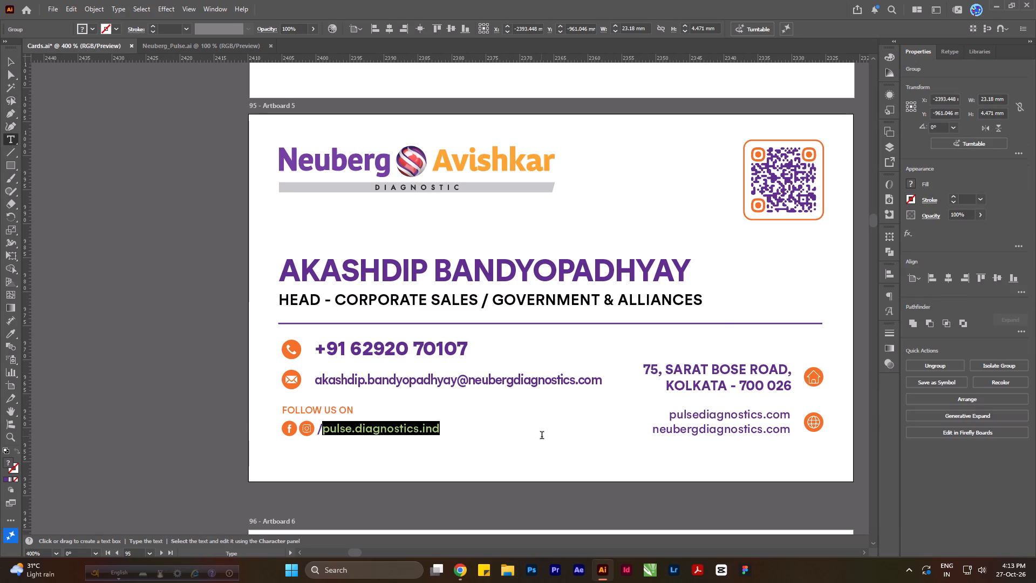
drag(542, 436, 541, 436)
key(ctrl+v)
click(15, 65)
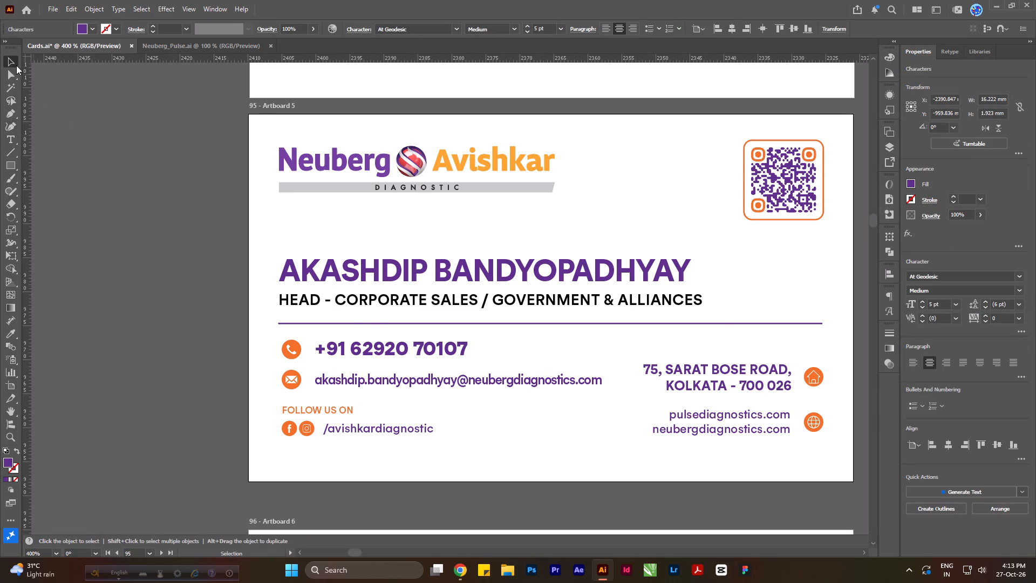
drag(403, 430, 398, 429)
click(101, 344)
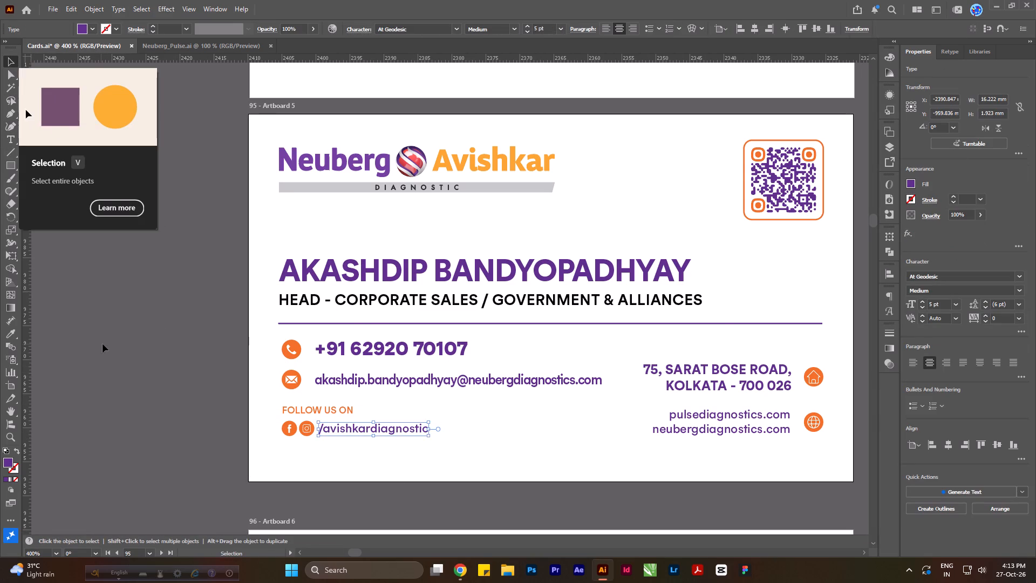
Replace pulsediagnostics.com beside the card's globe icon with the copied text avishkardiagnostic.
alt+scroll(207, 297, down, 1)
alt+scroll(656, 399, up, 2)
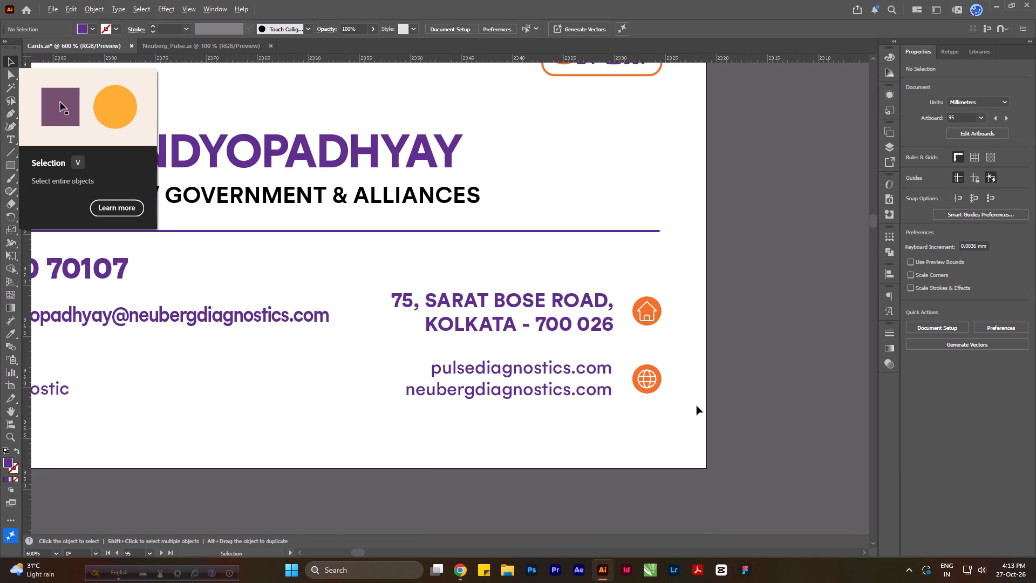
click(12, 143)
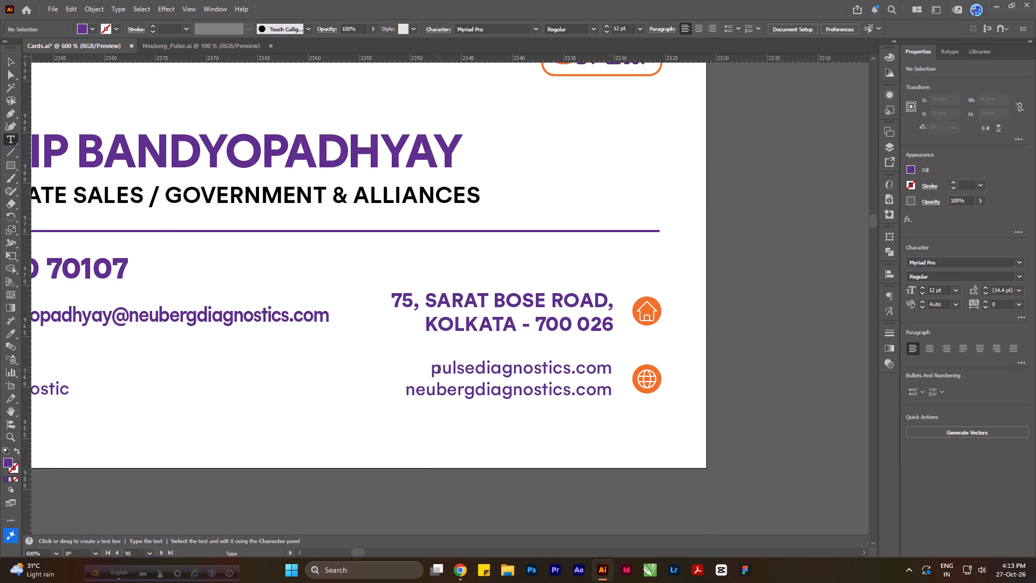
drag(435, 370, 642, 372)
key(ctrl+v)
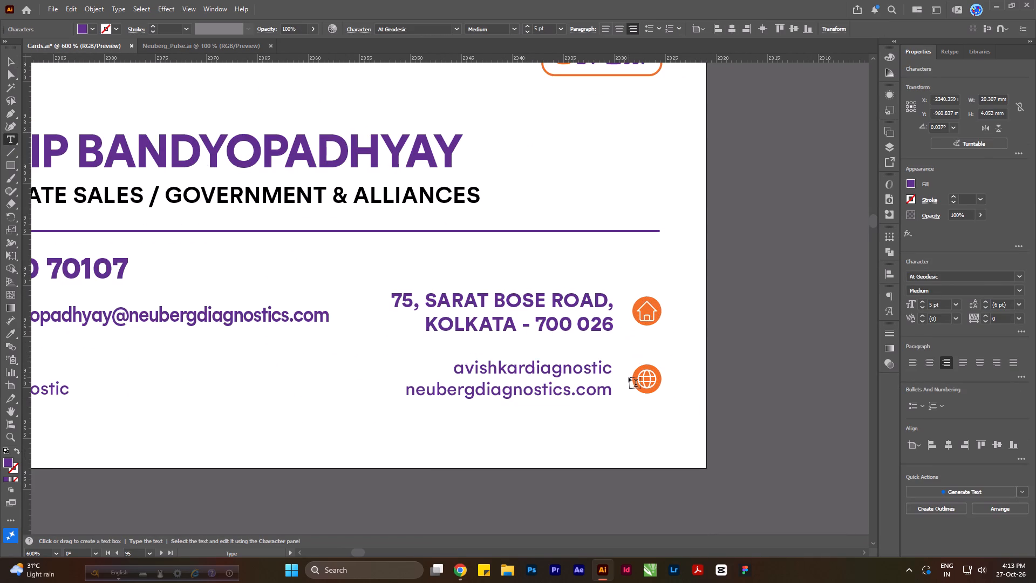
Switch to Chrome to consult the open Avishkar Diagnostic pages.
click(454, 566)
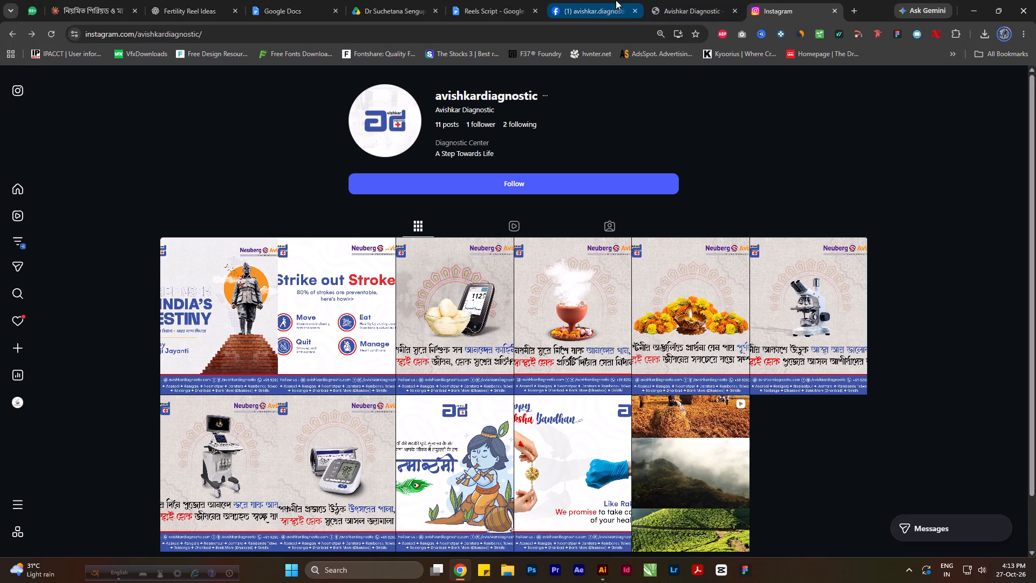
Check the Avishkar Diagnostic site in Chrome and complete the upper web address on the Artboard 5 card as avishkardiagnostic.com.
click(660, 0)
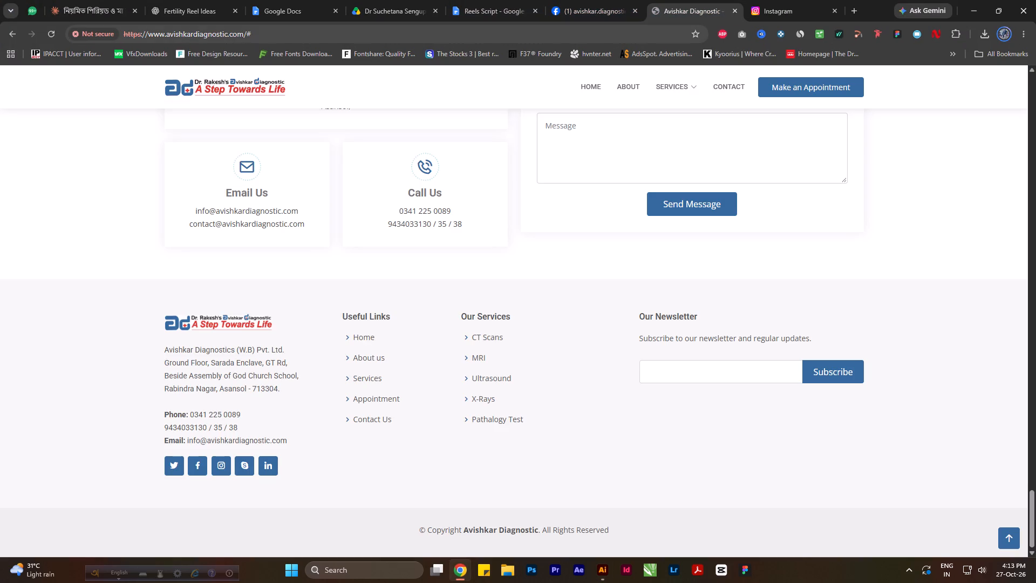
click(969, 0)
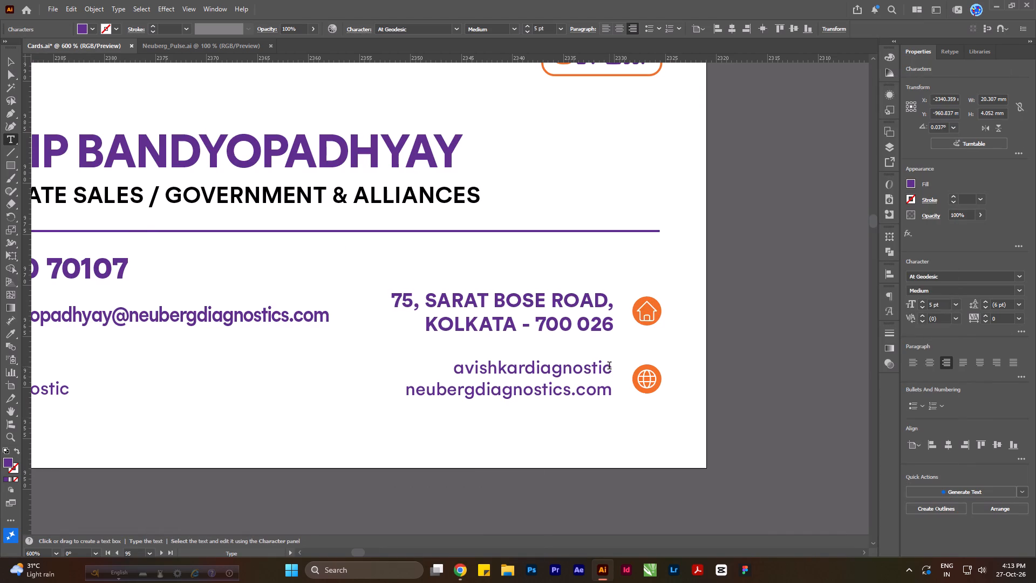
click(609, 367)
key(period)
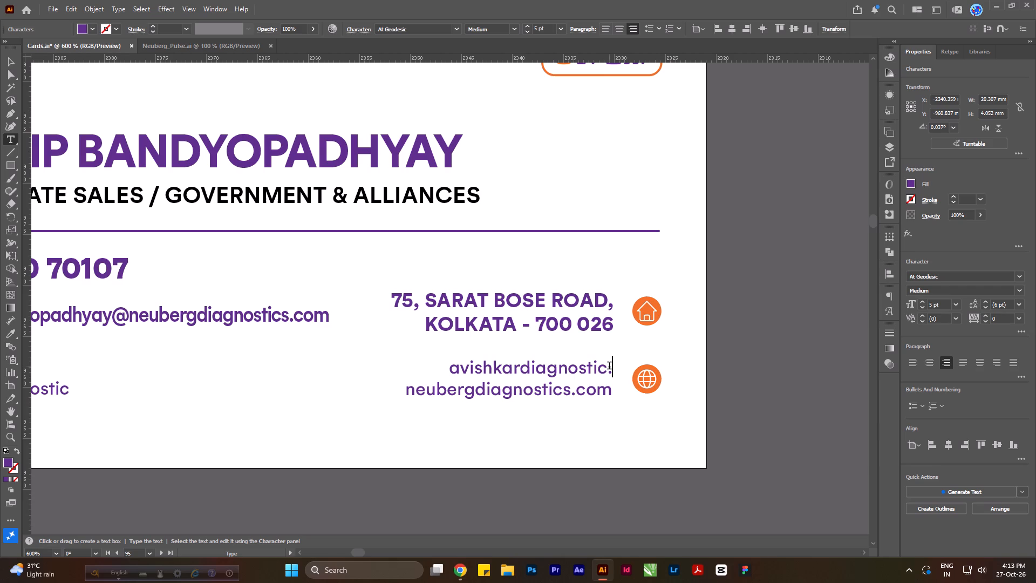
text(com)
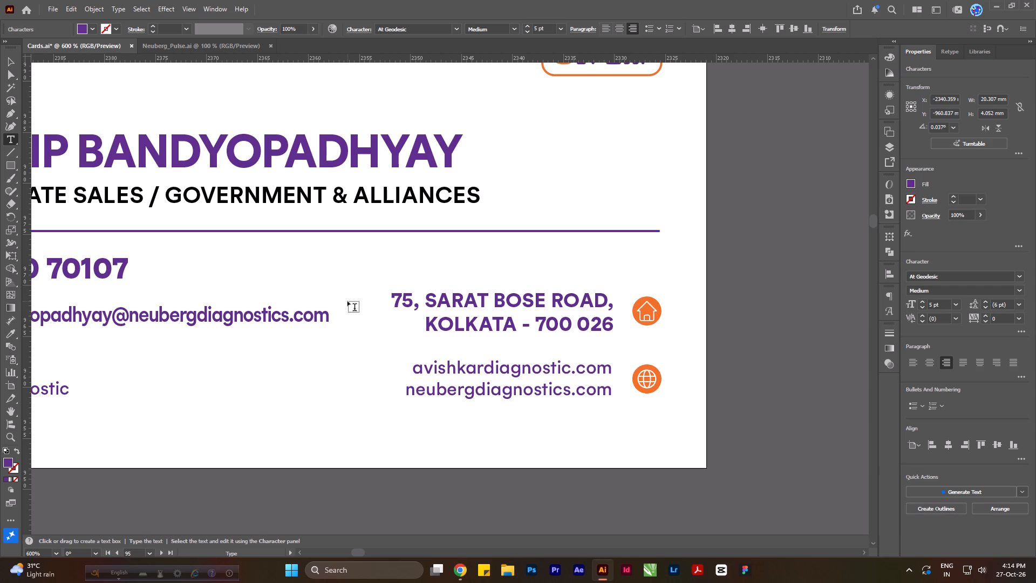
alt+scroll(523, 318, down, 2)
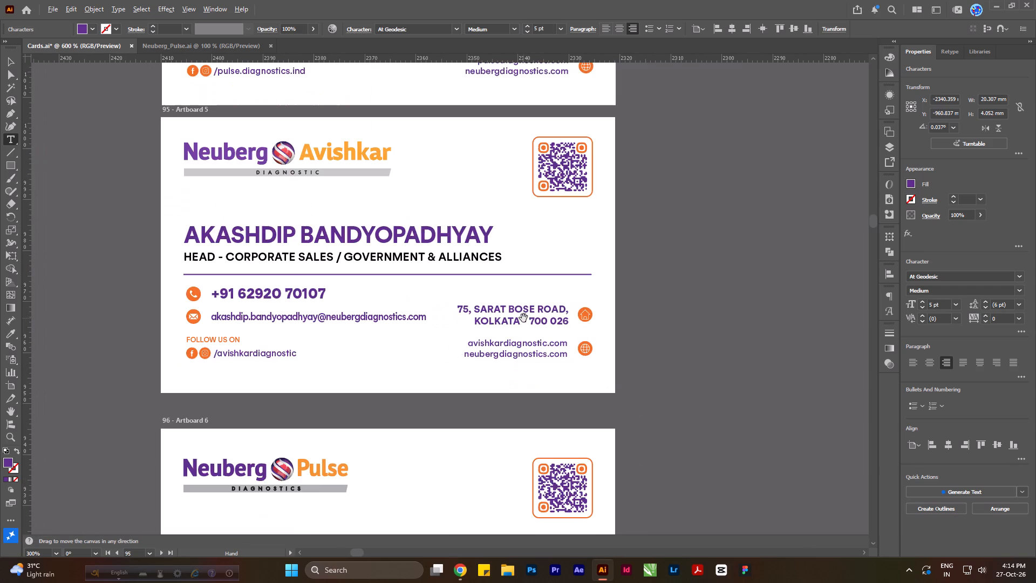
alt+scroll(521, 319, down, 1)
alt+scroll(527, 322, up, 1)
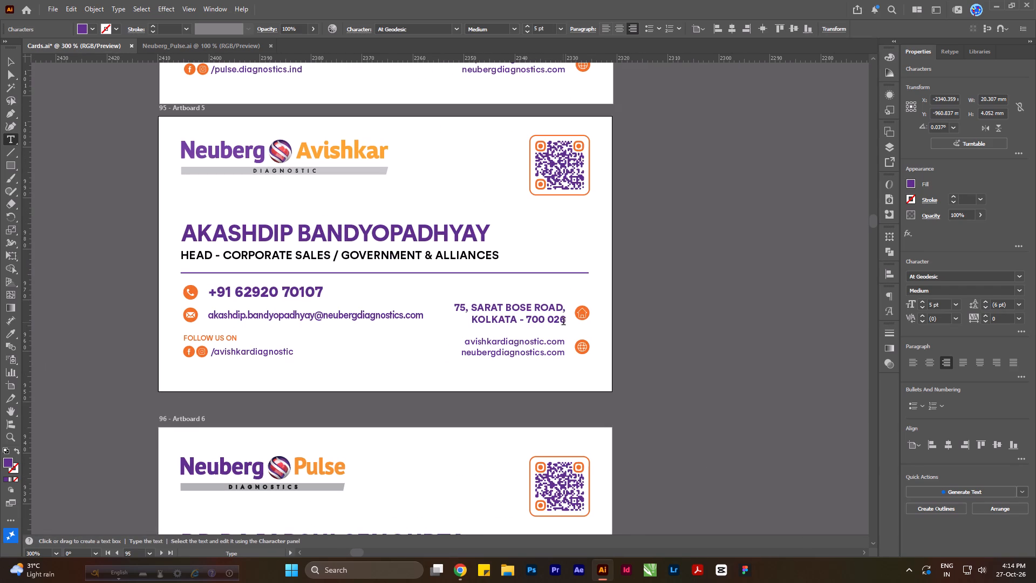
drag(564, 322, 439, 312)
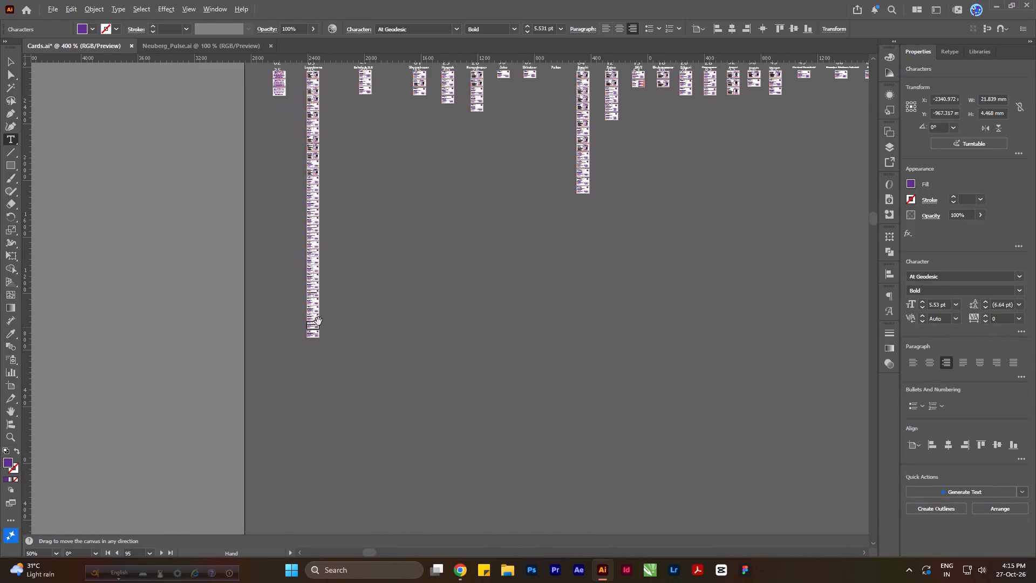
Copy the full Asansol address block from the East Region Business Unit Head's Avishkar card and return towards the Artboard 5 card.
alt+scroll(519, 184, up, 4)
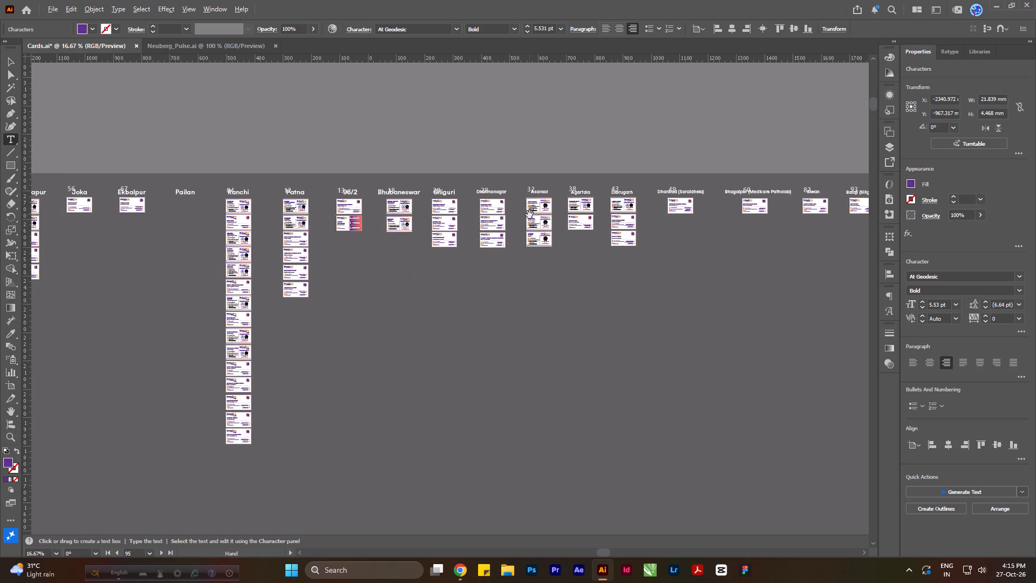
alt+scroll(535, 212, up, 8)
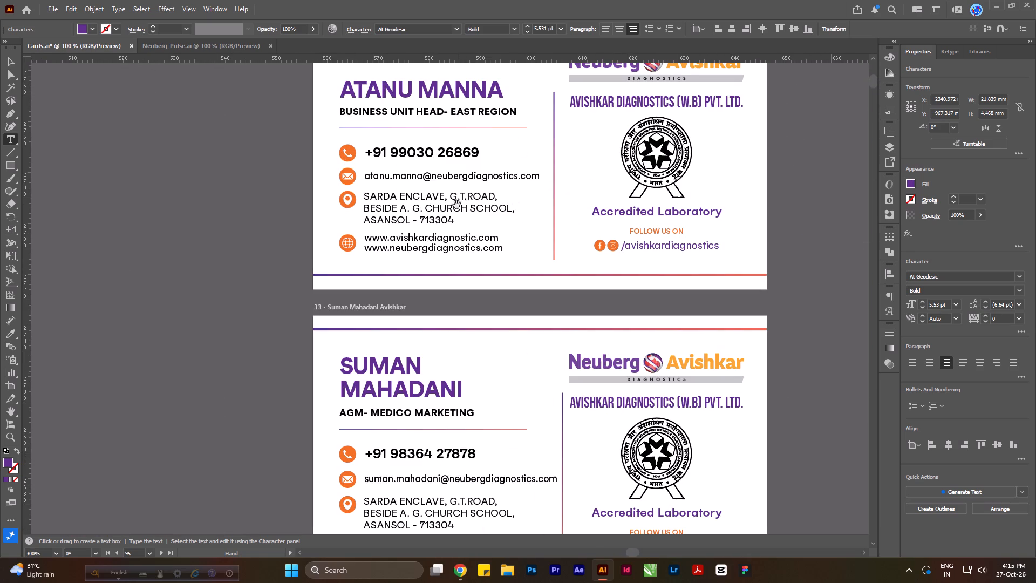
click(422, 212)
key(ctrl+a)
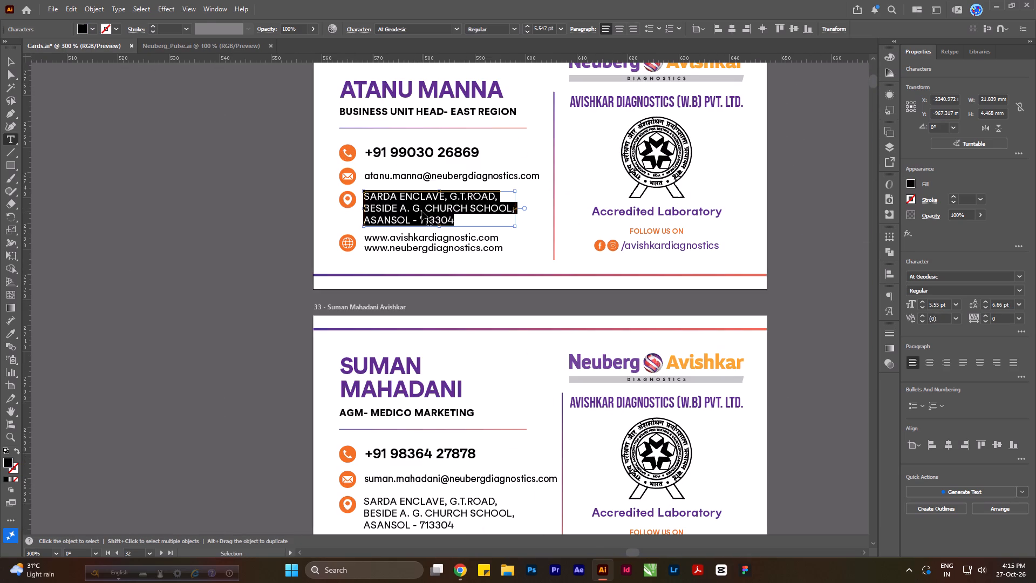
key(ctrl+c)
scroll(458, 197, down, 6)
alt+scroll(601, 257, down, 5)
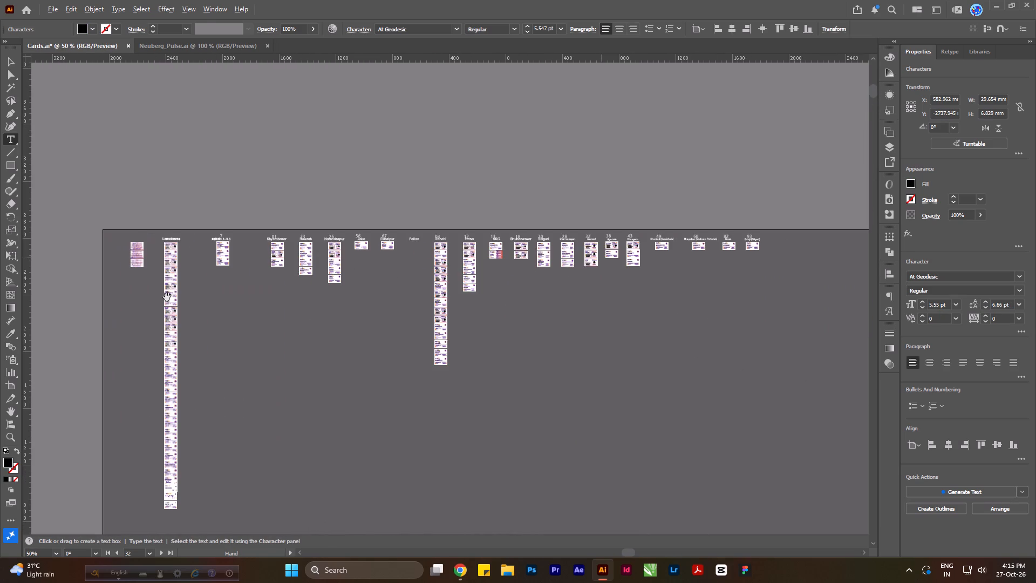
Find the Artboard 5 card again among the card columns in Cards.ai and review its details and office address text.
alt+scroll(149, 381, up, 1)
alt+scroll(407, 150, down, 1)
alt+scroll(266, 396, up, 2)
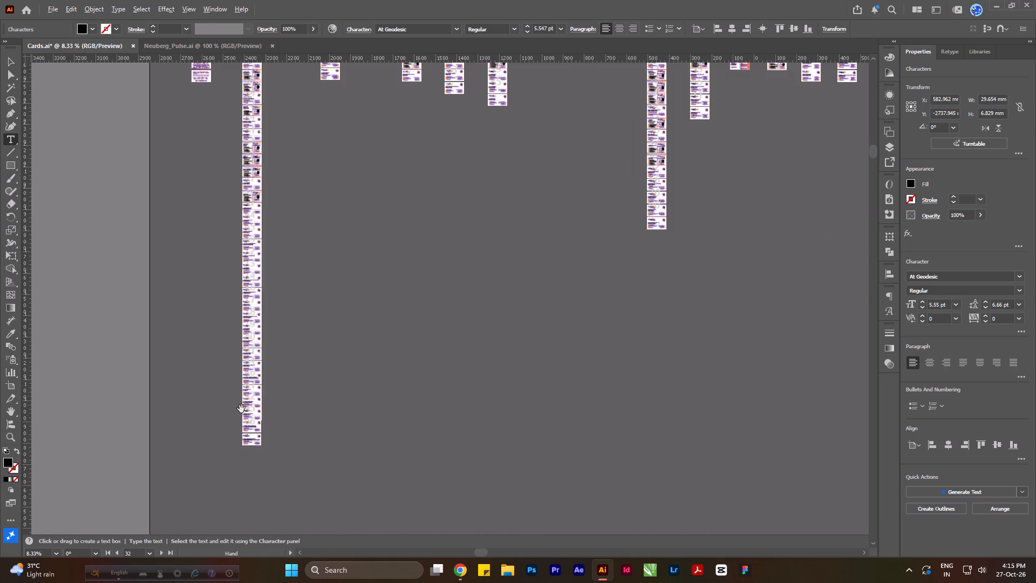
alt+scroll(241, 409, up, 3)
scroll(267, 446, down, 4)
alt+scroll(263, 438, up, 4)
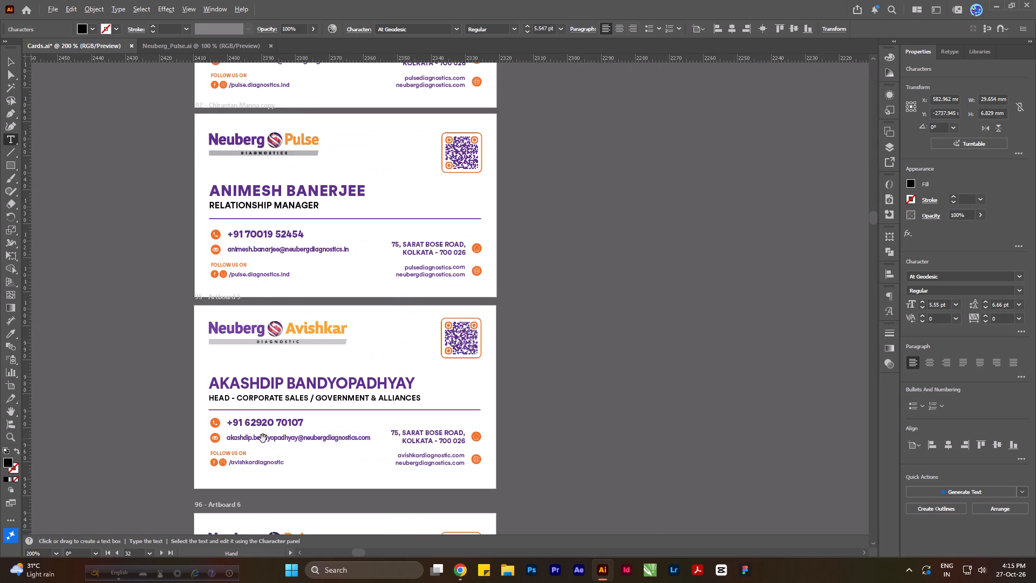
scroll(264, 431, down, 5)
alt+scroll(293, 380, up, 2)
alt+scroll(246, 282, down, 1)
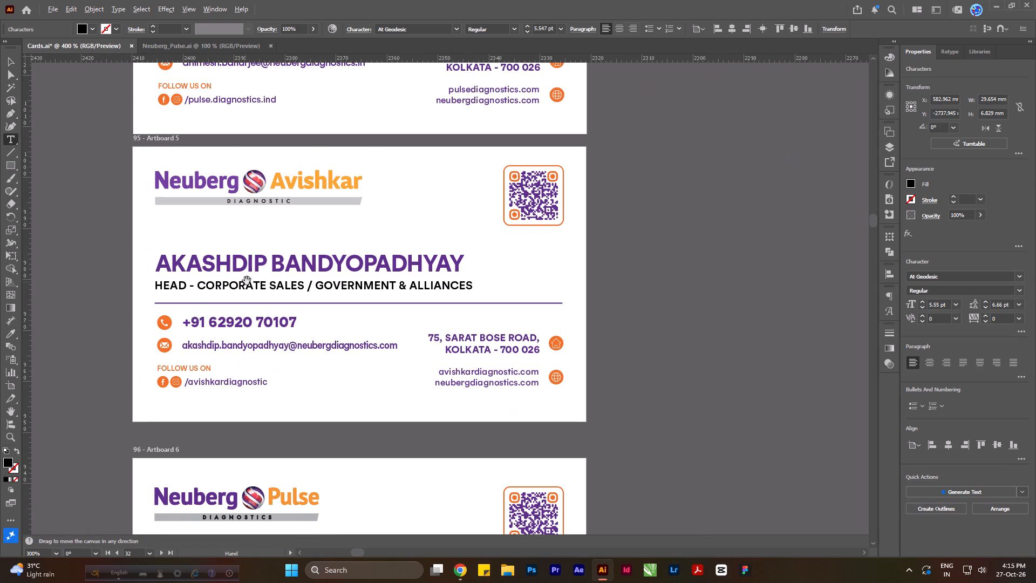
click(472, 345)
key(ctrl+a)
click(625, 329)
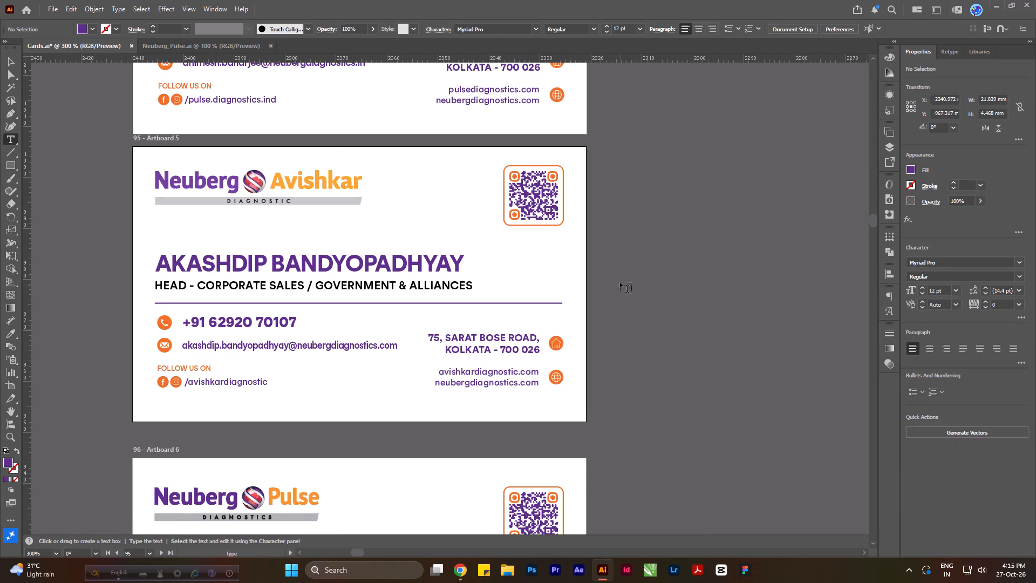
Paste the new office address beside the Artboard 5 card, match its formatting to the card's address, and place it clear of the card.
click(620, 282)
key(ctrl+v)
key(ctrl+a)
click(15, 333)
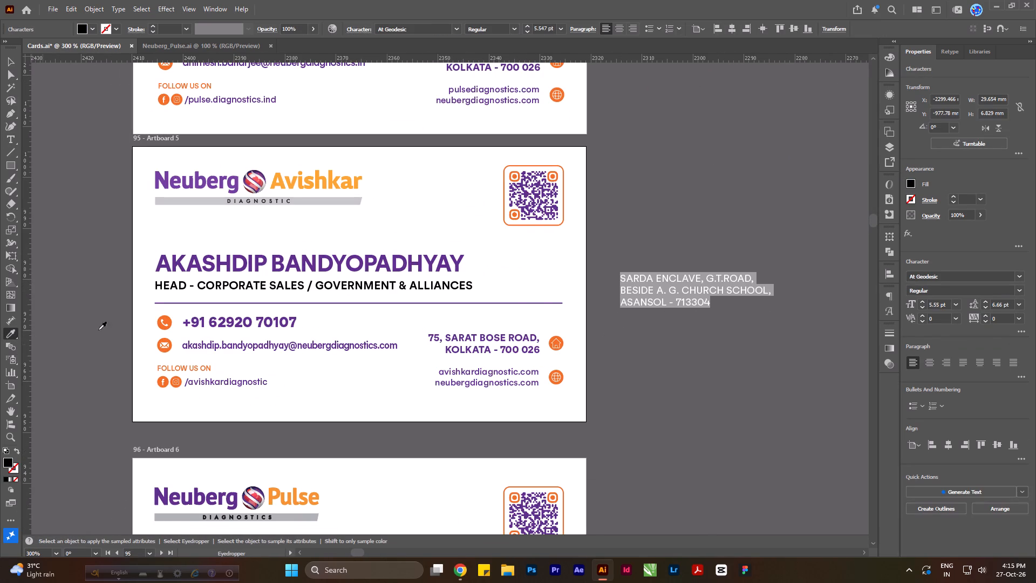
click(472, 337)
click(8, 67)
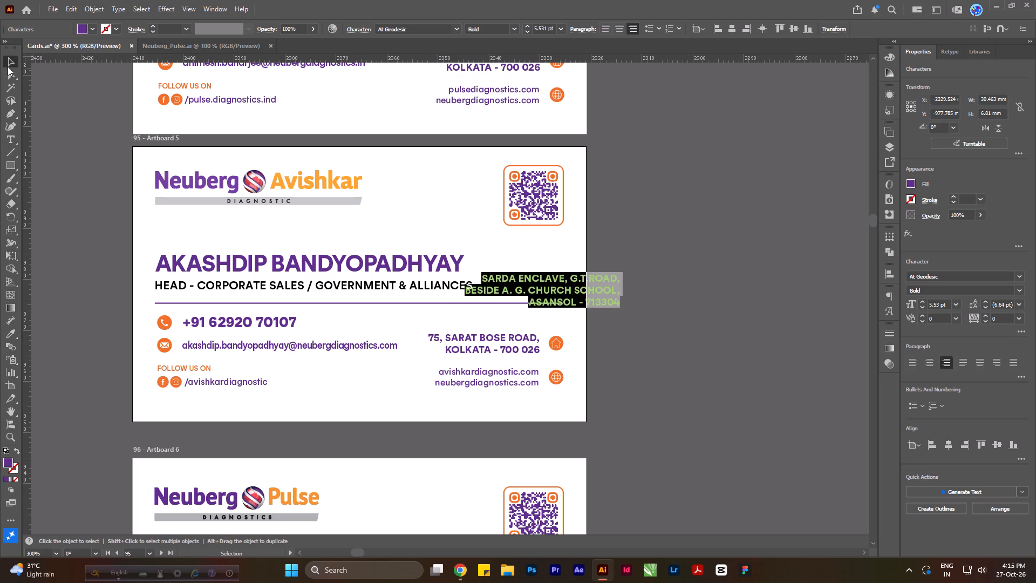
drag(608, 288, 751, 256)
Replace the office address on the Artboard 5 card with the newly formatted three-line address text.
double_click(751, 256)
key(ctrl+a)
key(ctrl+c)
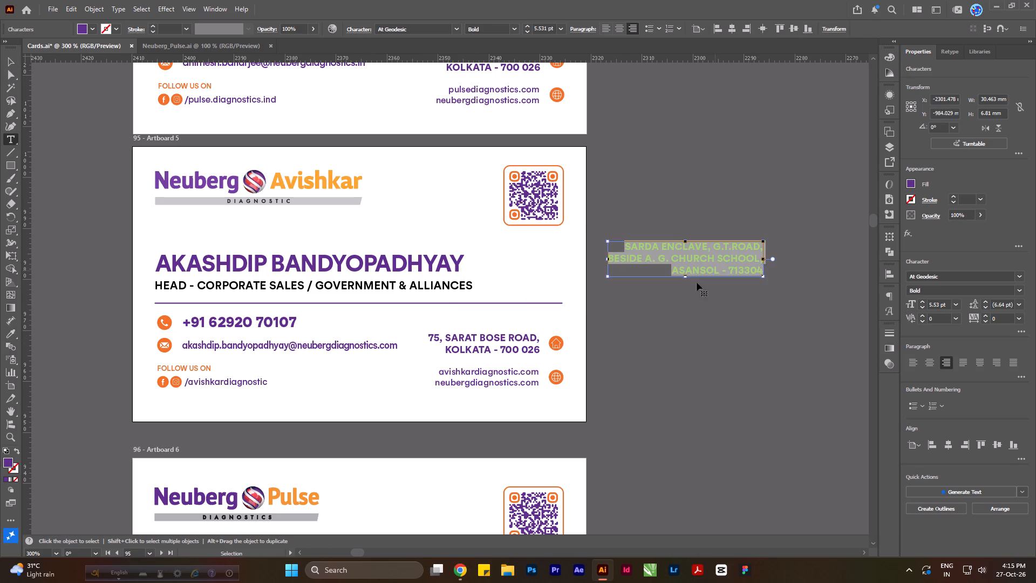
click(503, 348)
key(ctrl+a)
key(ctrl+v)
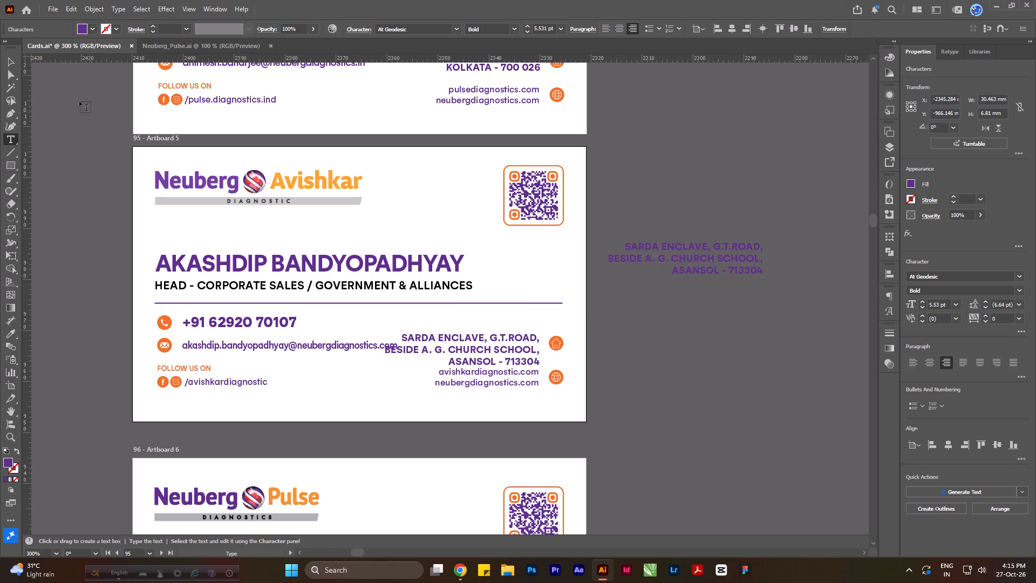
Move the office address and home icon group up about 2.3 mm, clear of the web addresses.
click(10, 63)
shift+click(557, 340)
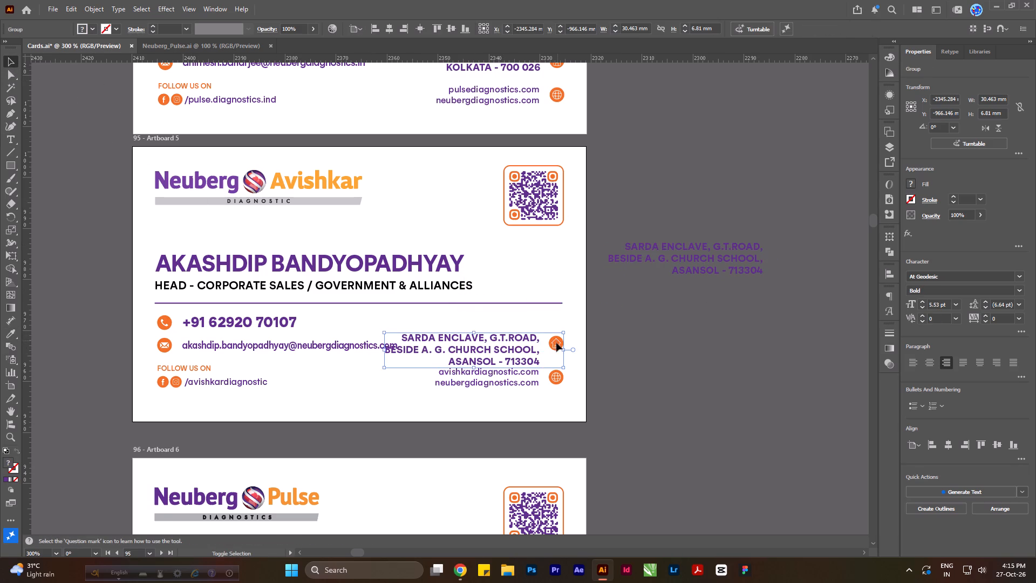
drag(555, 344, 557, 333)
click(617, 356)
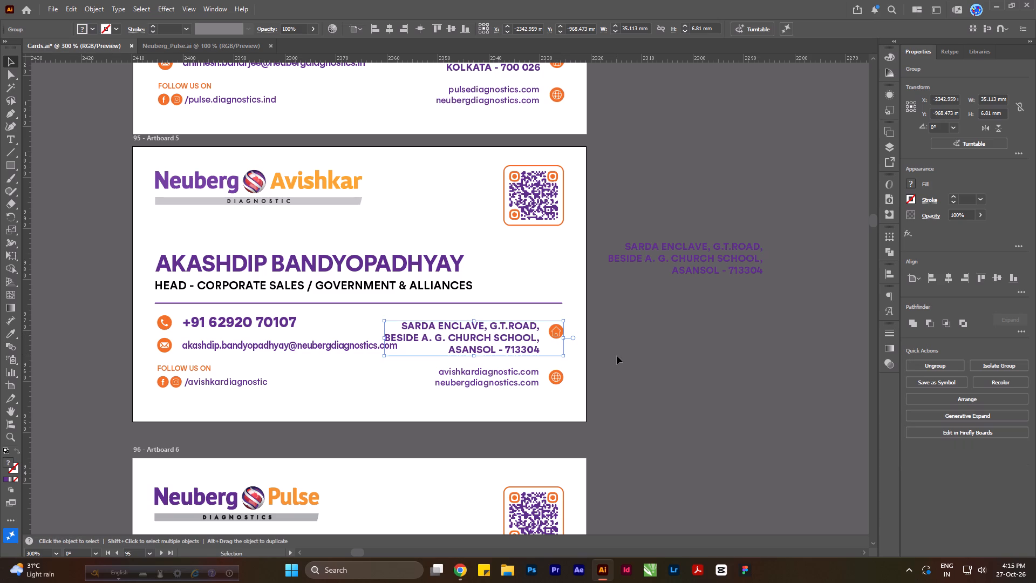
Re-break the office address so CHURCH ends the second line and SCHOOL shares the third line with the city and postal code.
alt+scroll(360, 349, up, 2)
double_click(471, 329)
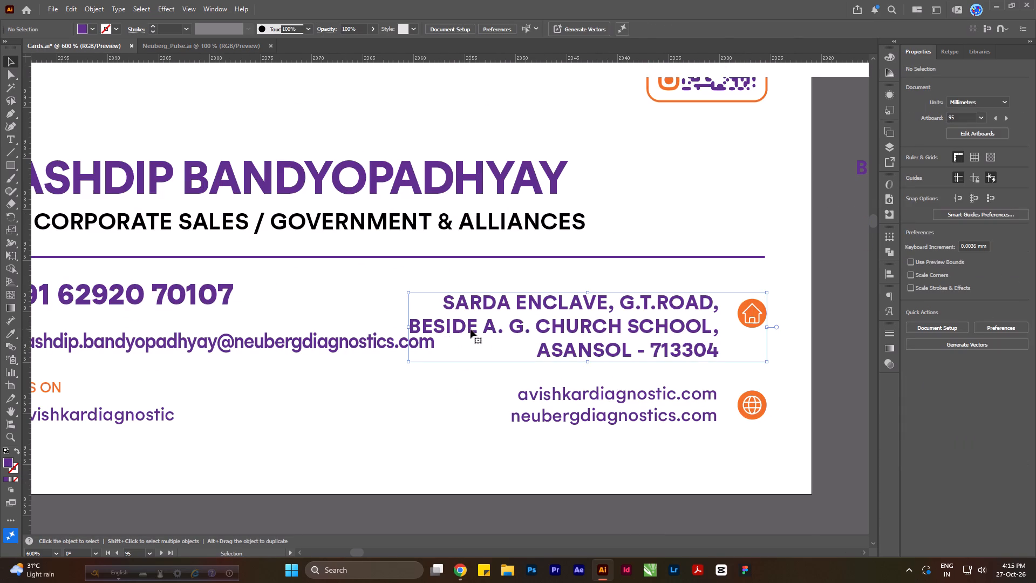
double_click(626, 327)
double_click(631, 328)
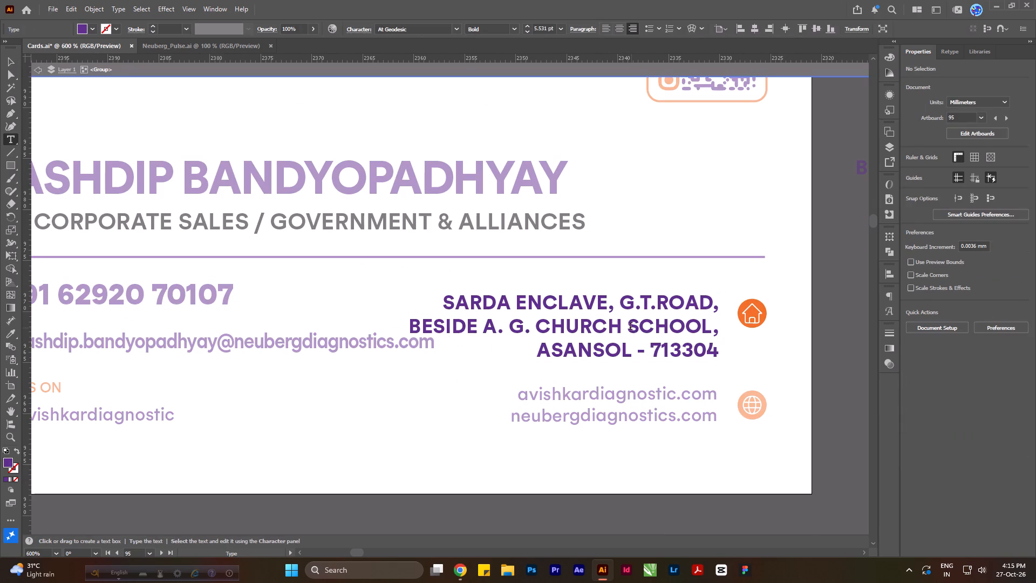
click(630, 328)
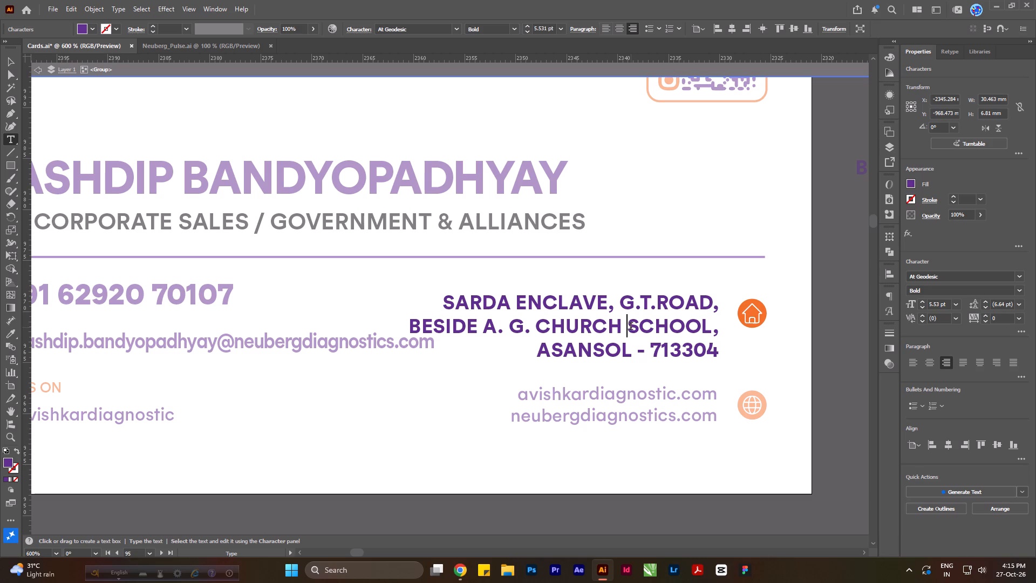
key(BackSpace)
key(Return)
key(ctrl+Down)
key(BackSpace)
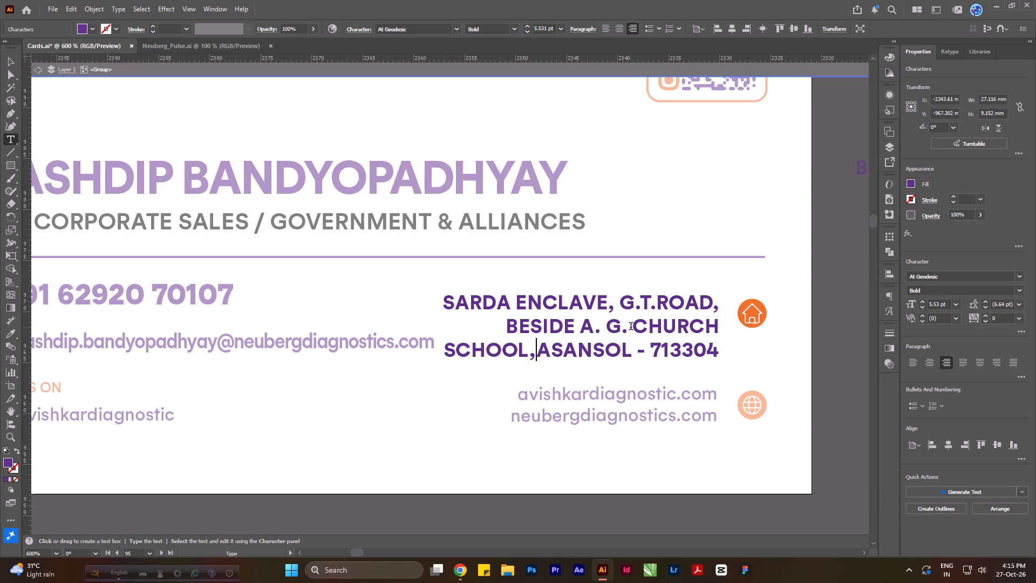
key(space)
key(ctrl+a)
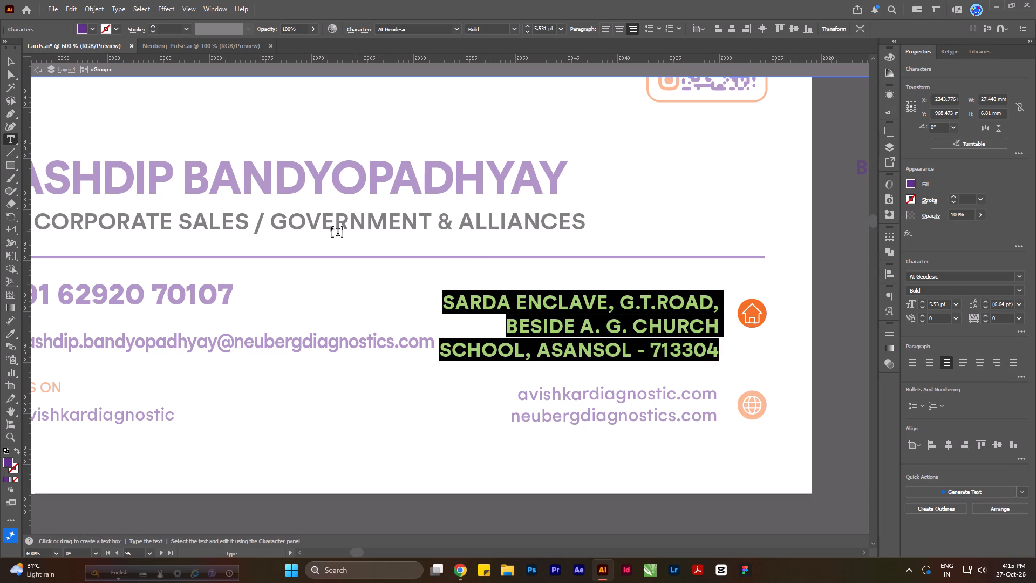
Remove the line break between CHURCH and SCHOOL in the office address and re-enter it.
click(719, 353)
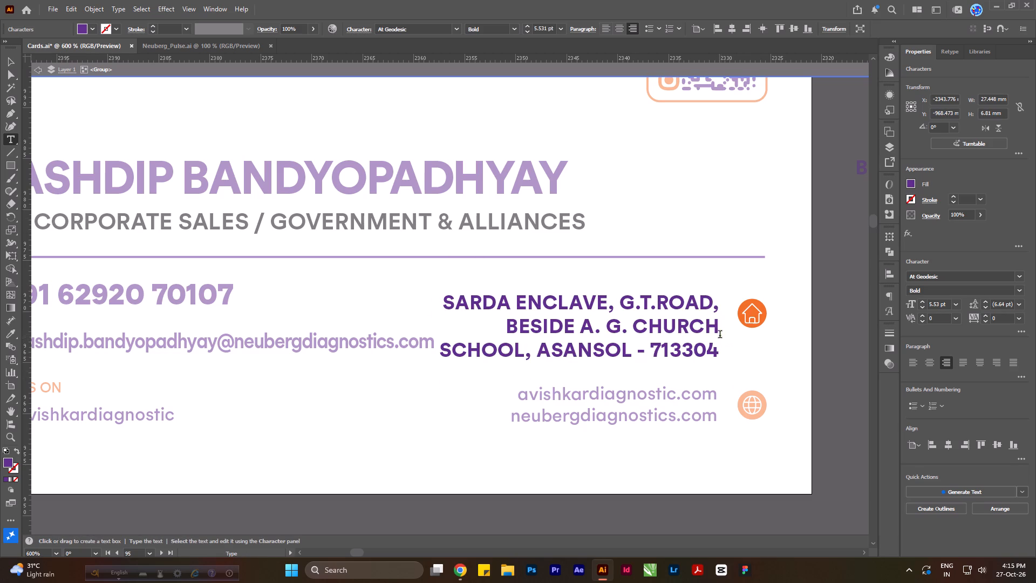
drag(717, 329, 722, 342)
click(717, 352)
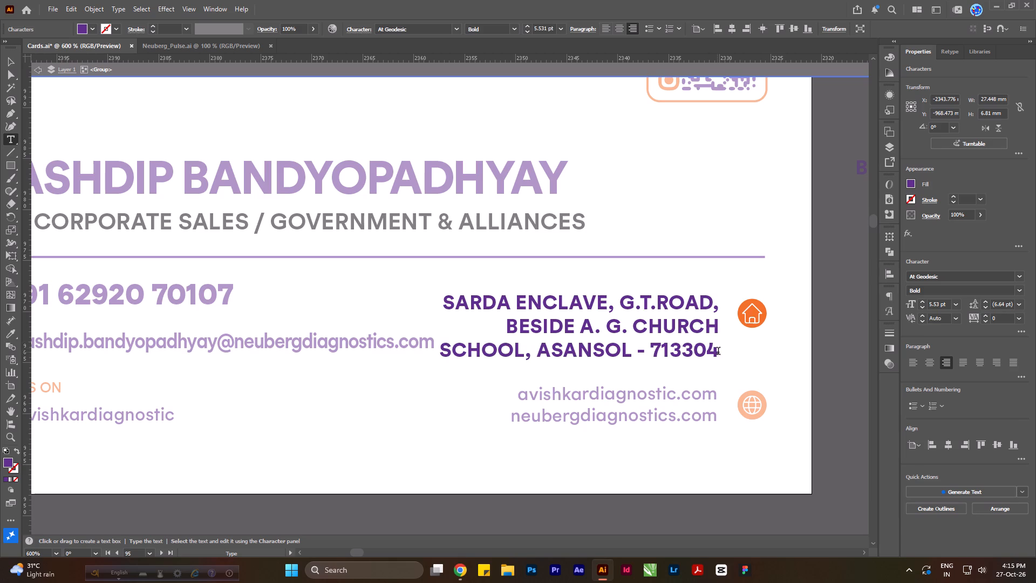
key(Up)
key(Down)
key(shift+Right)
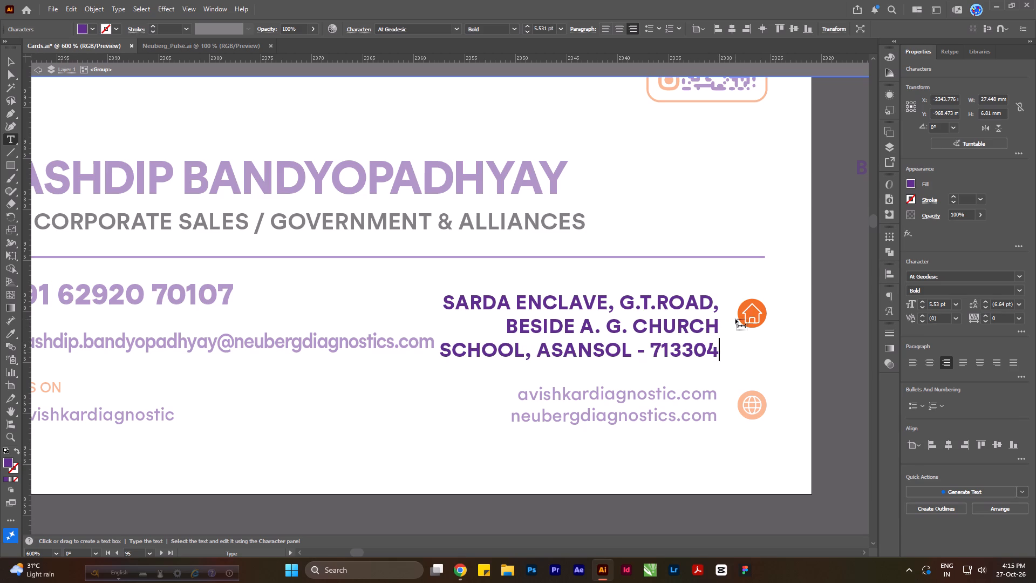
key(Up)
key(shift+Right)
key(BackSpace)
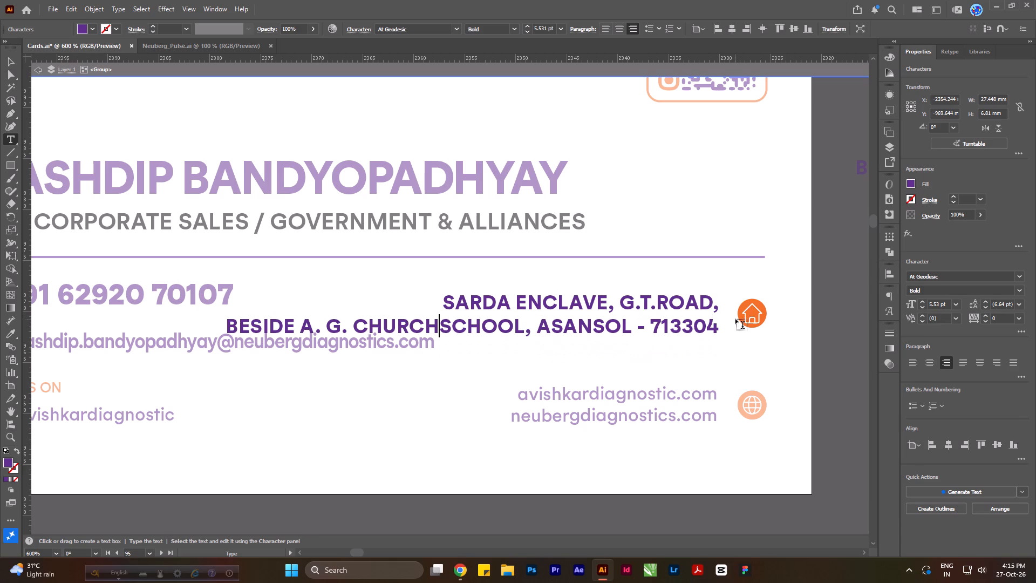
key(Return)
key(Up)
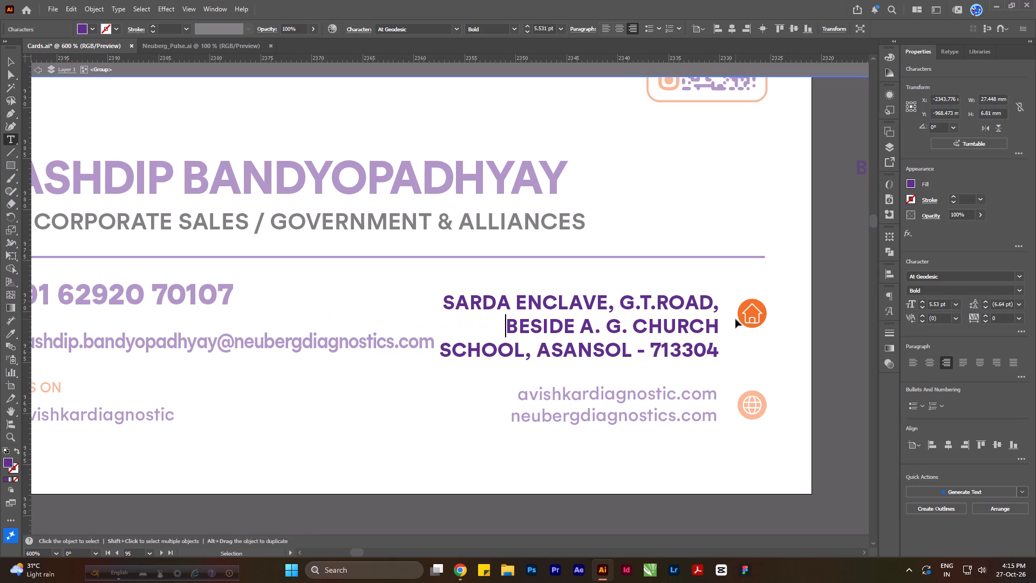
Exit the address text and group editing, and lower the address and home icon group slightly on the Artboard 5 card.
key(ctrl+a)
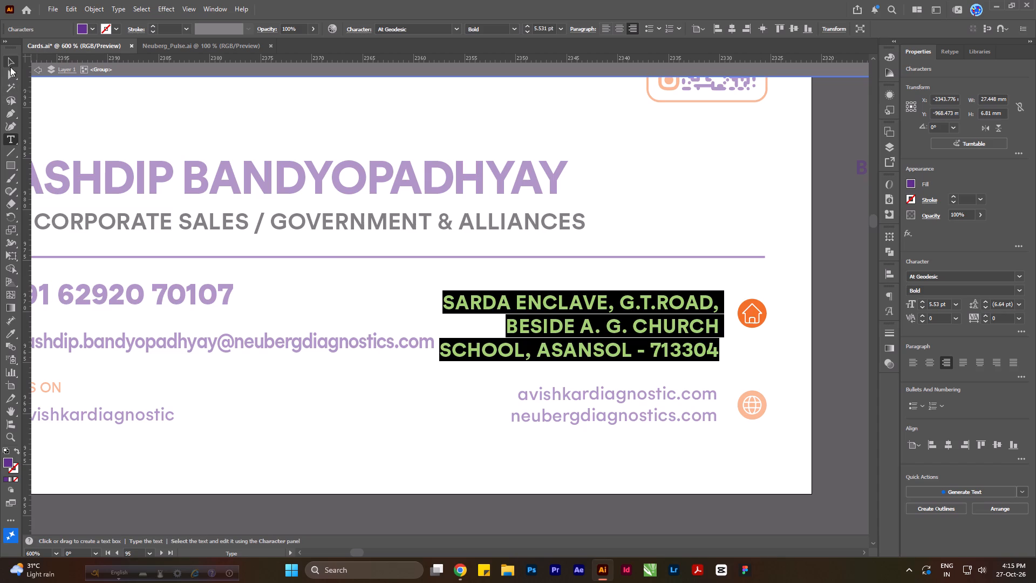
click(12, 62)
alt+scroll(377, 267, down, 1)
double_click(829, 363)
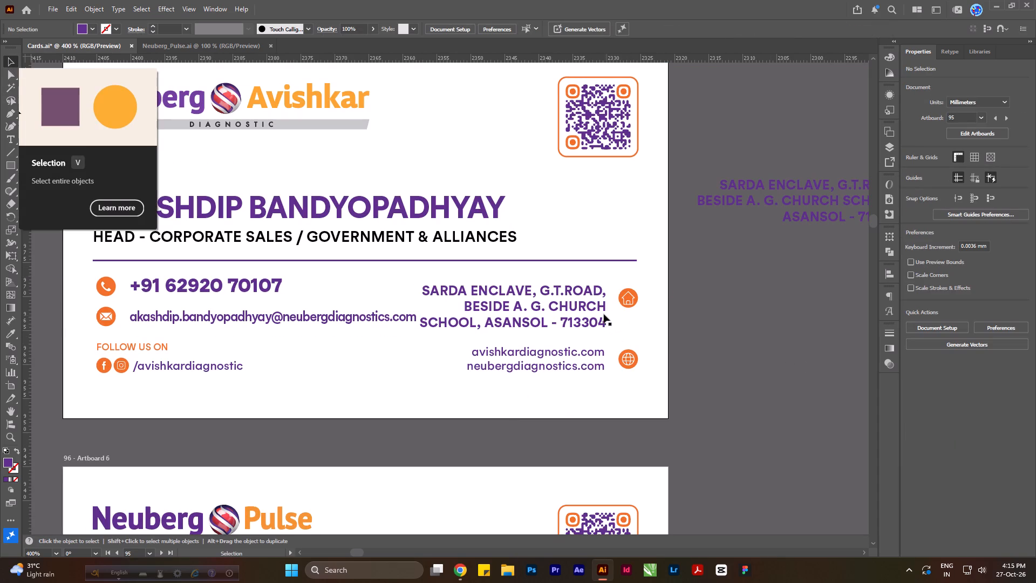
click(604, 314)
shift+click(624, 302)
click(626, 302)
drag(629, 301, 629, 305)
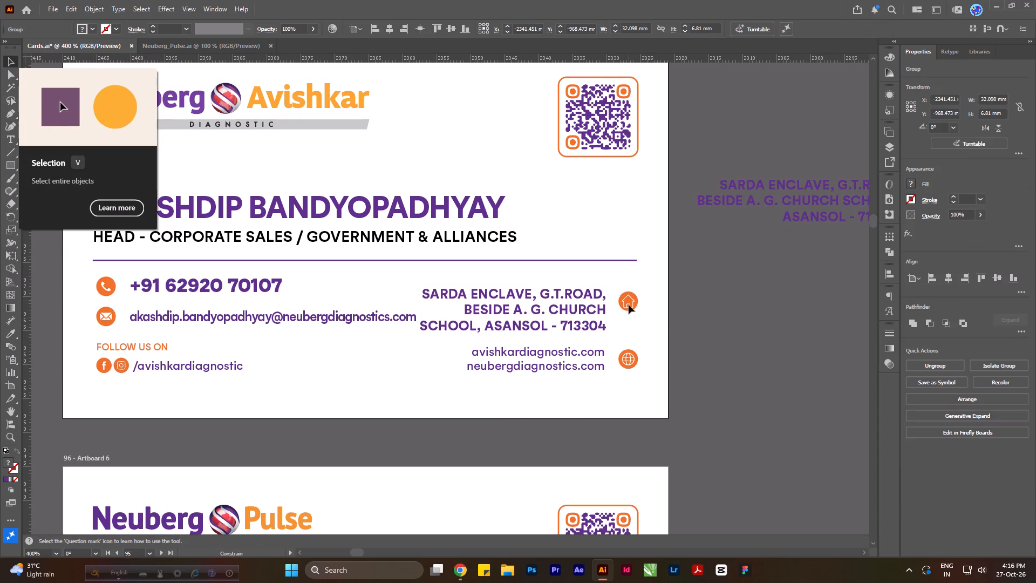
drag(629, 305, 629, 309)
double_click(699, 320)
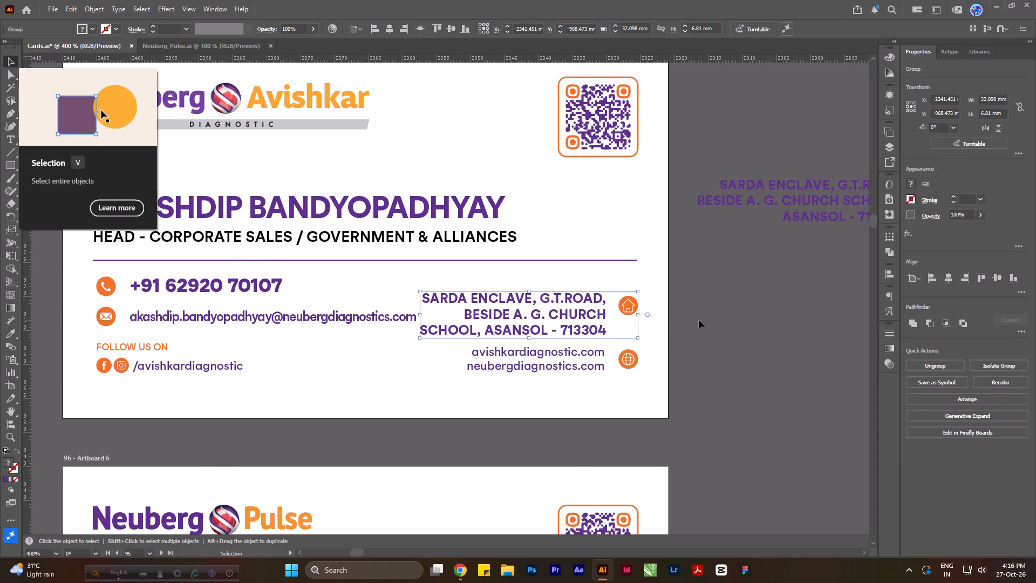
Delete the leftover address text beside the Artboard 5 card.
alt+scroll(462, 274, down, 1)
drag(752, 138, 717, 287)
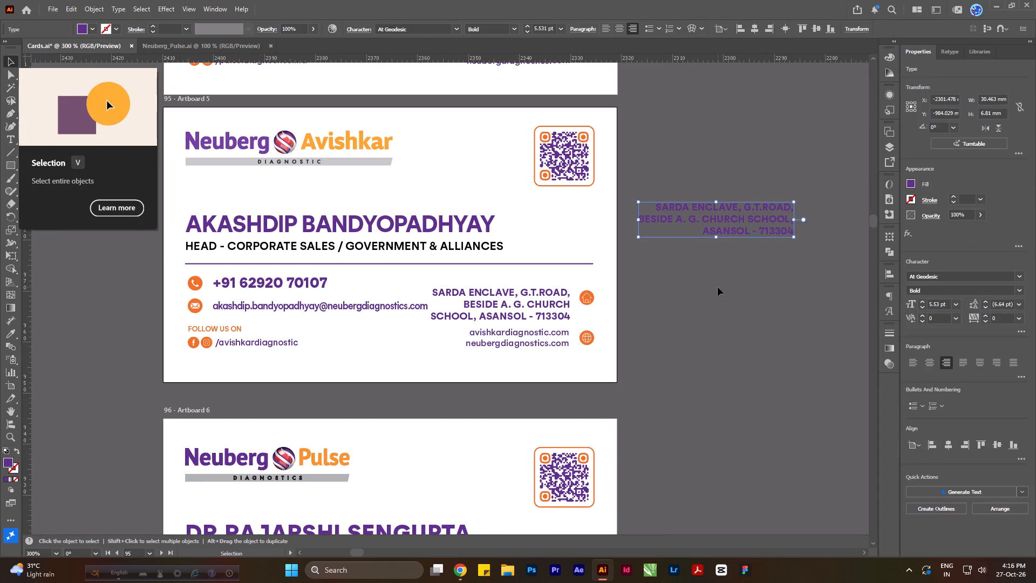
key(Delete)
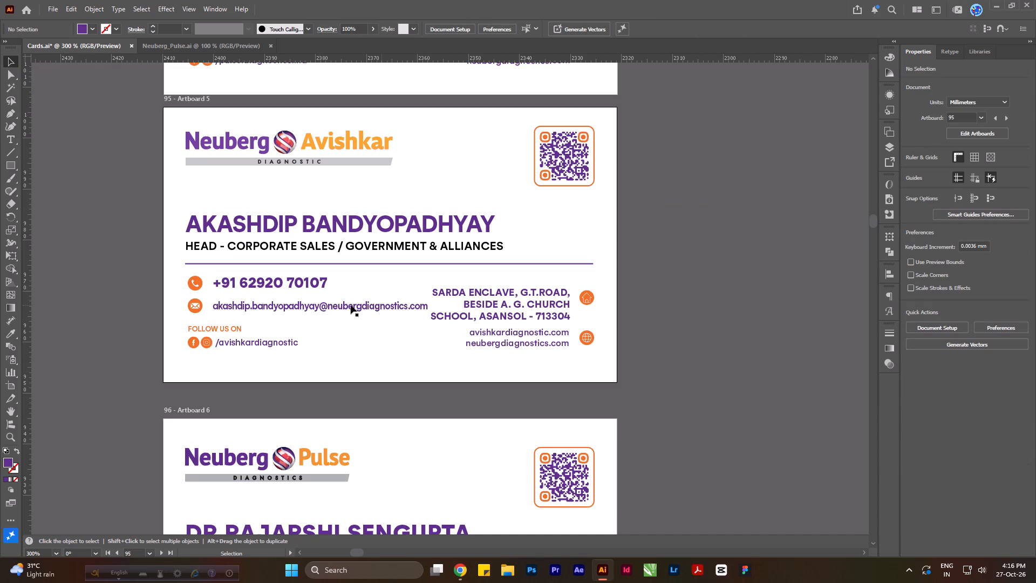
Shift the Artboard 5 card's phone number and e-mail texts together slightly towards their icons, away from the office address.
click(280, 308)
shift+click(281, 288)
click(291, 287)
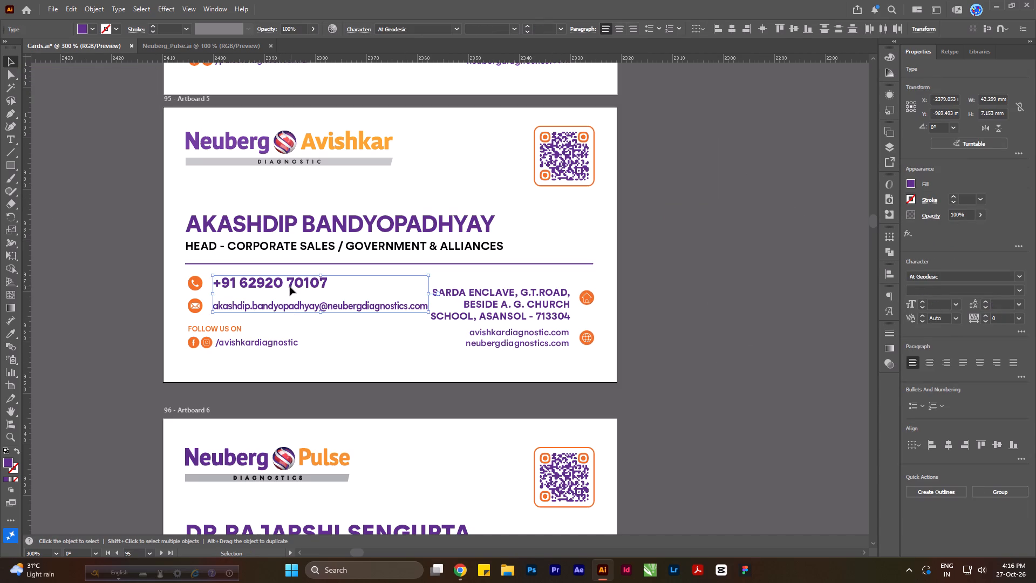
double_click(674, 318)
Duplicate artboard 84, the Neuberg Pulse card of the Head - Corporate Sales / Government & Alliances, with its artwork beside Artboard 5.
alt+scroll(262, 253, down, 1)
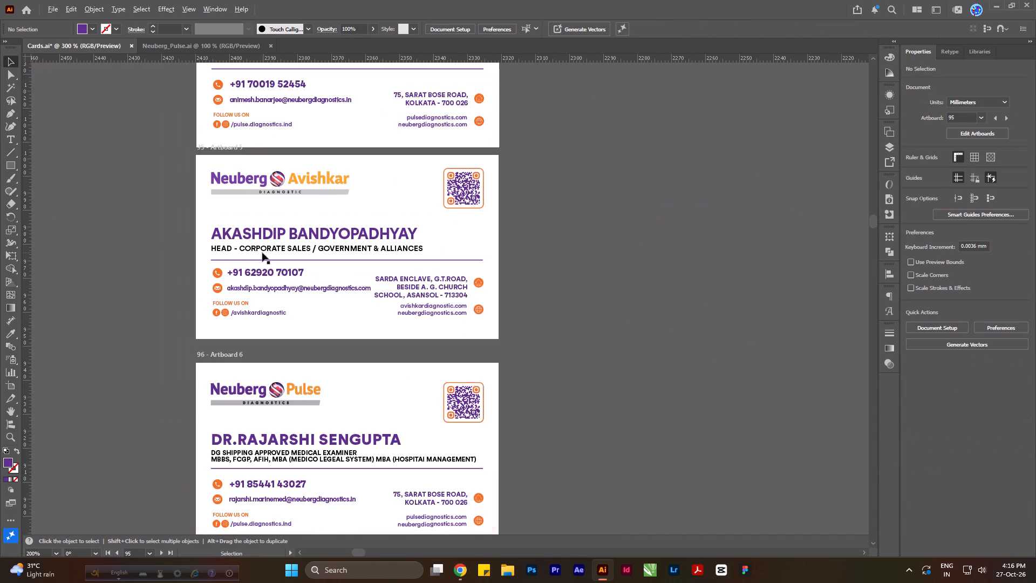
alt+scroll(412, 297, up, 1)
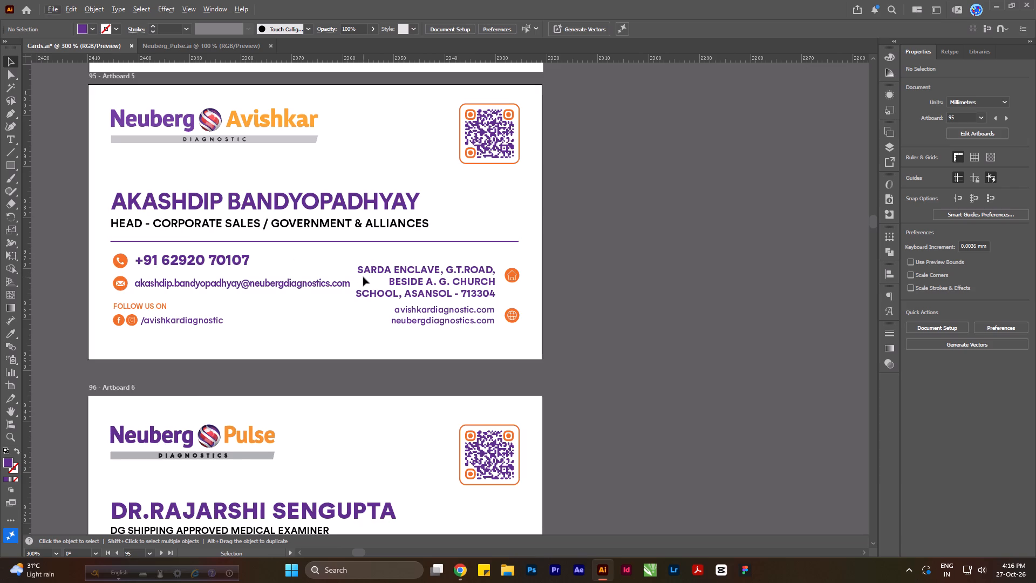
alt+scroll(363, 277, down, 1)
scroll(362, 278, down, 6)
alt+scroll(360, 280, down, 1)
scroll(360, 280, up, 4)
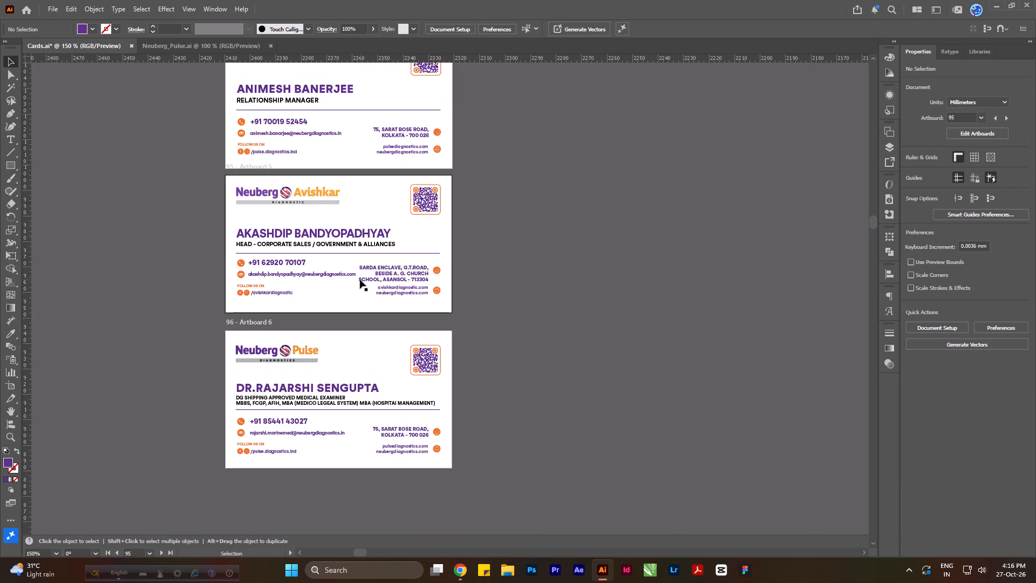
scroll(360, 280, up, 2)
click(10, 385)
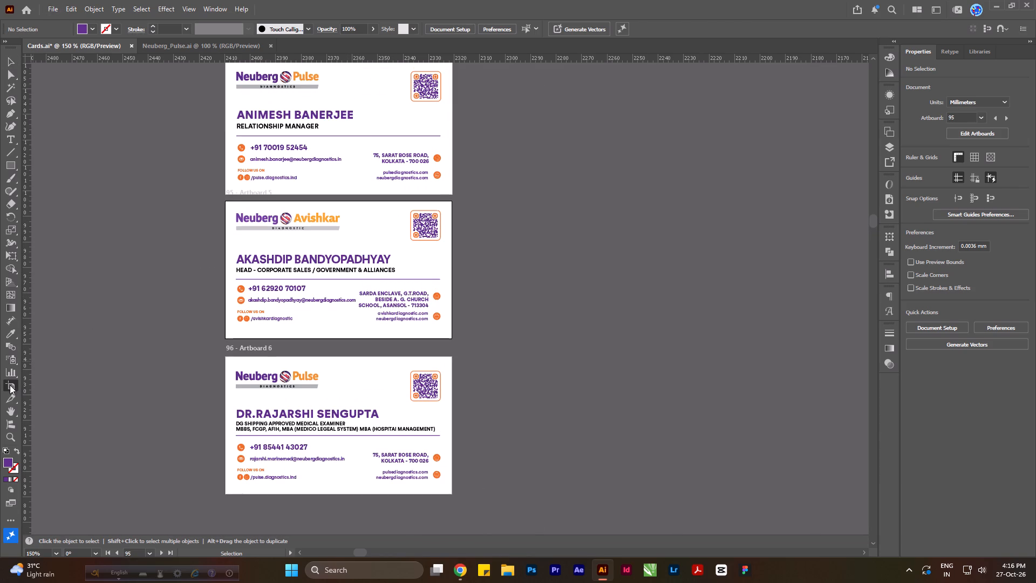
scroll(329, 286, up, 10)
alt+scroll(322, 272, down, 1)
scroll(300, 229, up, 4)
click(310, 193)
alt+scroll(343, 198, down, 1)
scroll(336, 212, down, 1)
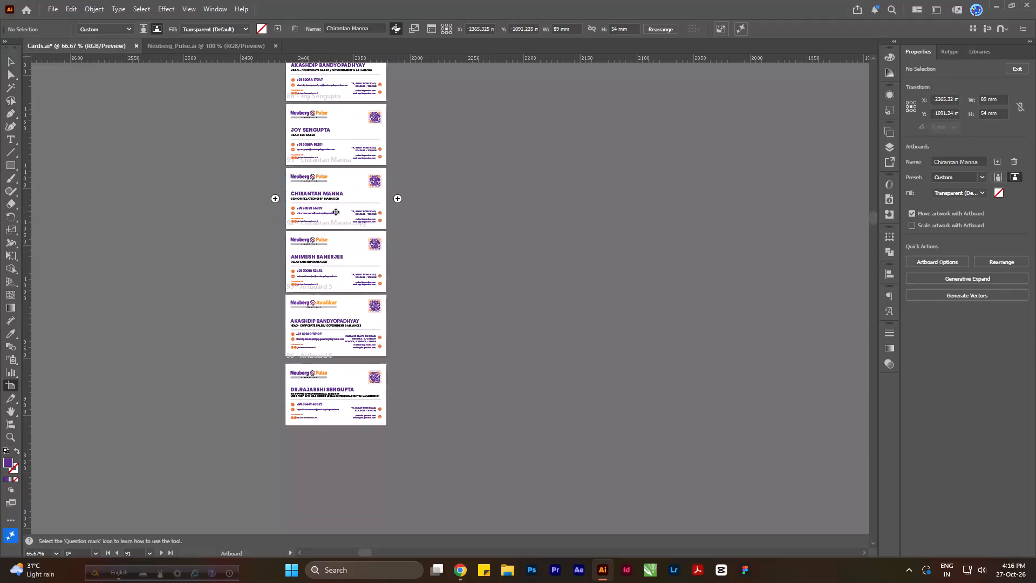
scroll(340, 141, up, 1)
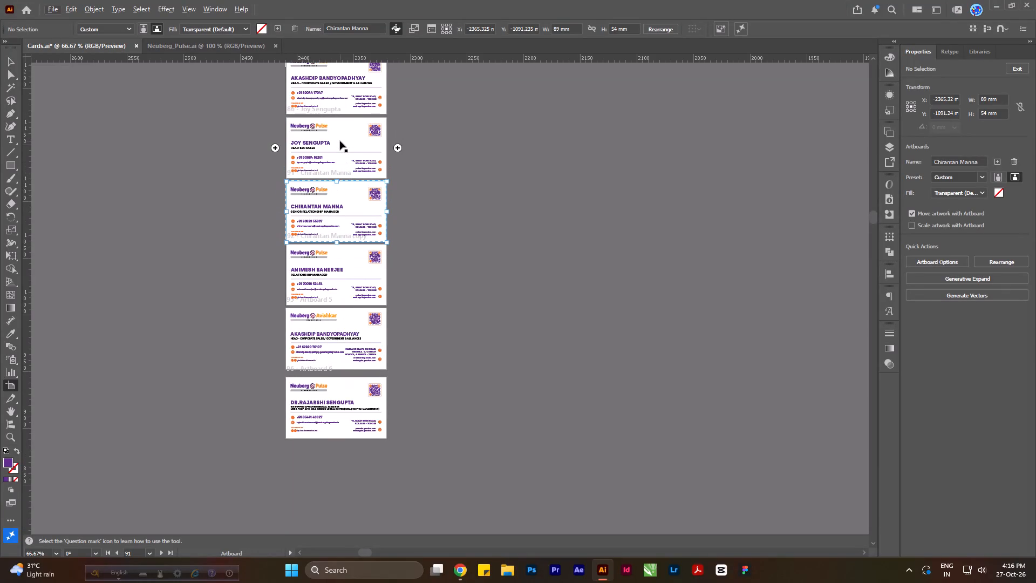
scroll(339, 135, up, 2)
click(333, 111)
alt+drag(328, 101, 431, 357)
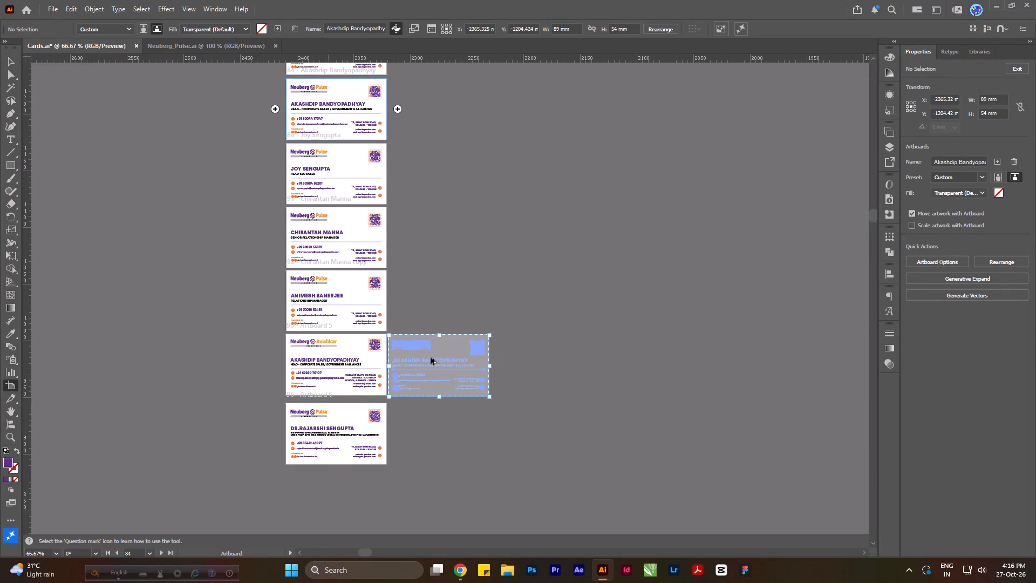
alt+drag(431, 357, 432, 357)
Fine-tune the duplicated artboard's position so it sits level with the Artboard 5 card, and leave artboard editing.
alt+scroll(440, 388, up, 4)
drag(390, 360, 390, 356)
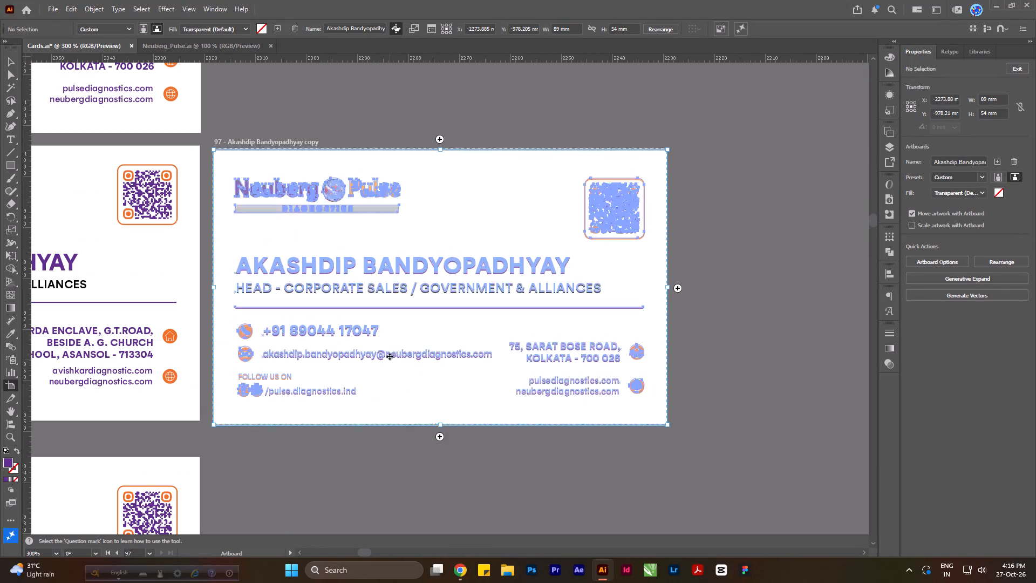
drag(390, 356, 390, 354)
click(12, 61)
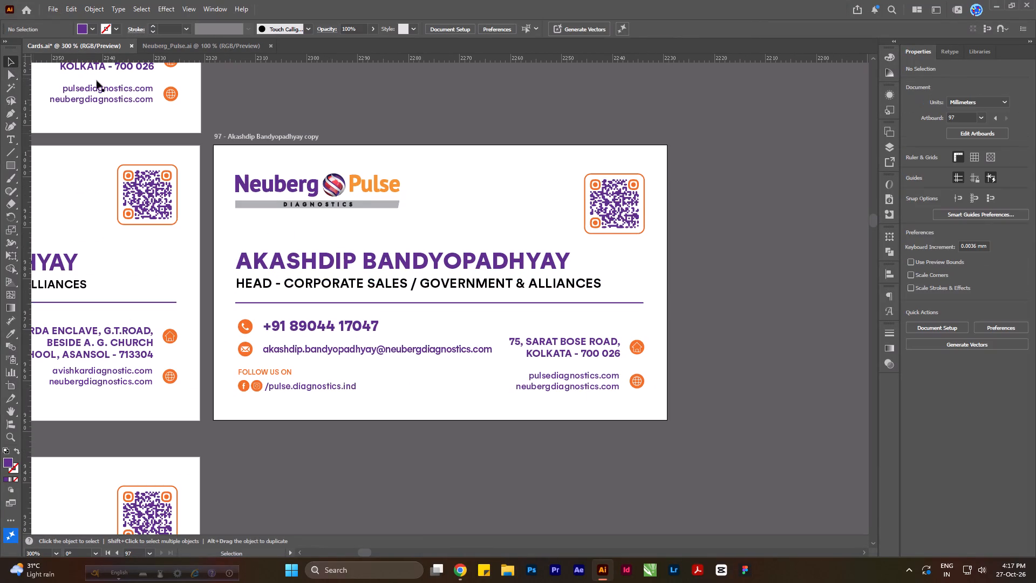
Ungroup the artwork on the duplicated Pulse card and delete its QR code with the orange frame.
click(534, 141)
drag(527, 131, 696, 231)
click(740, 204)
click(590, 204)
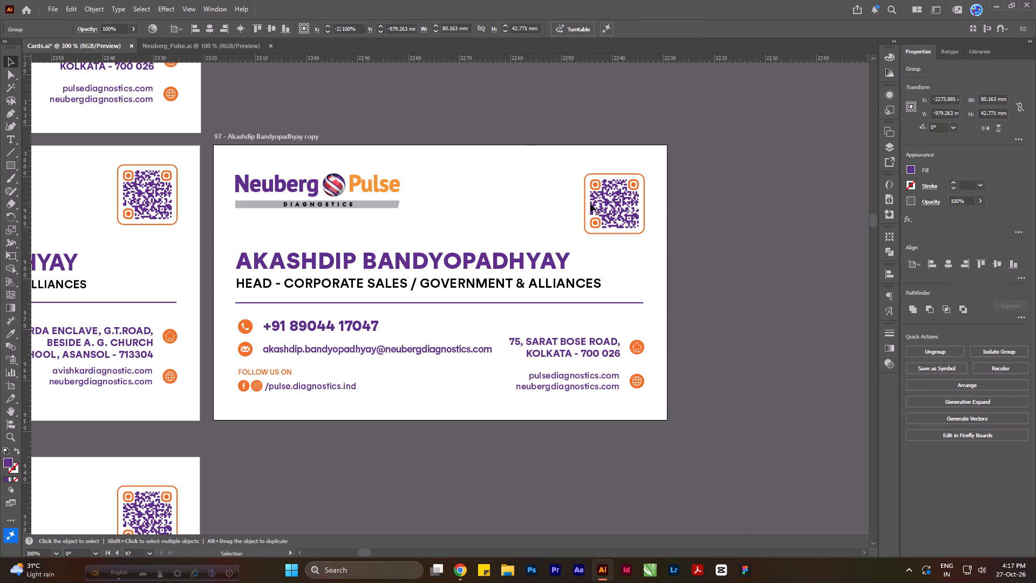
right_click(590, 204)
drag(636, 304, 651, 306)
drag(775, 269, 772, 262)
drag(697, 155, 605, 202)
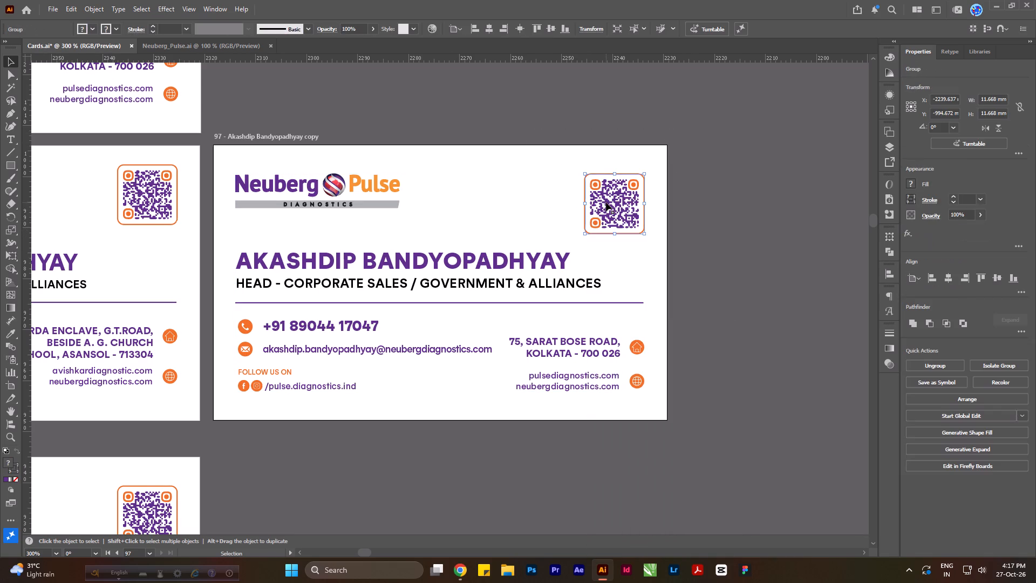
key(Delete)
click(749, 199)
alt+scroll(526, 270, down, 3)
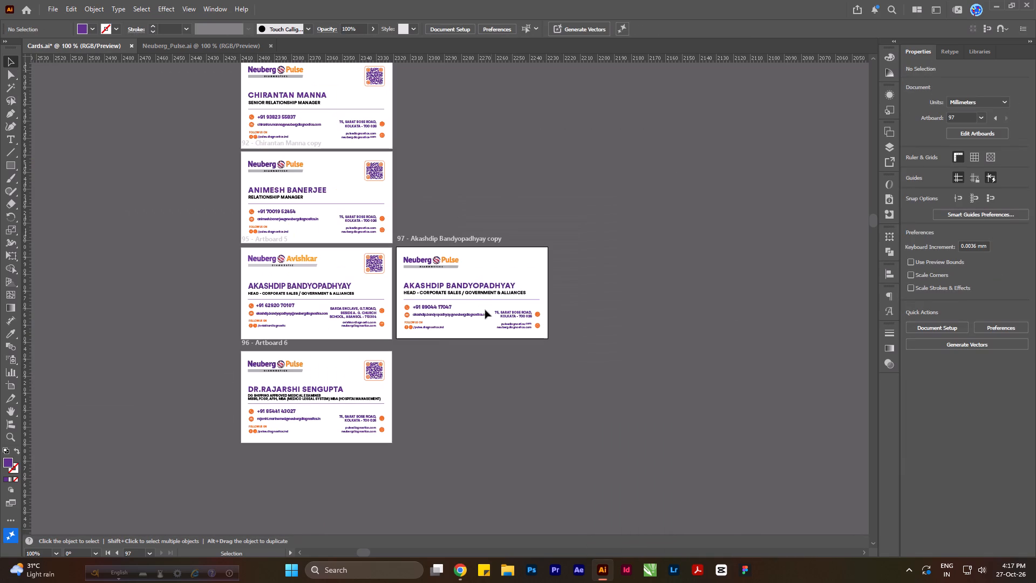
Close the Neuberg_Pulse.ai document.
alt+scroll(448, 260, up, 1)
click(472, 173)
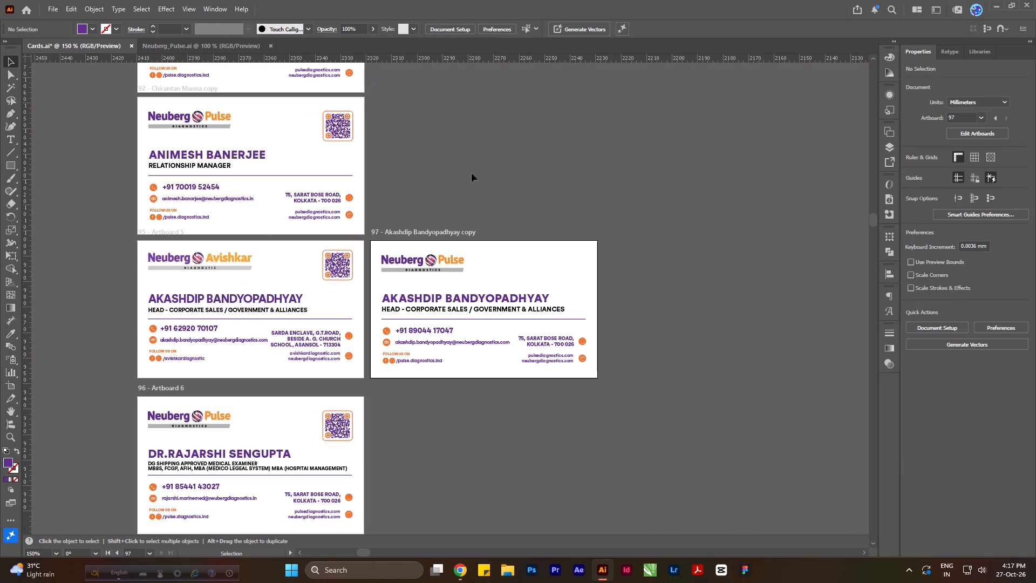
click(166, 46)
click(272, 45)
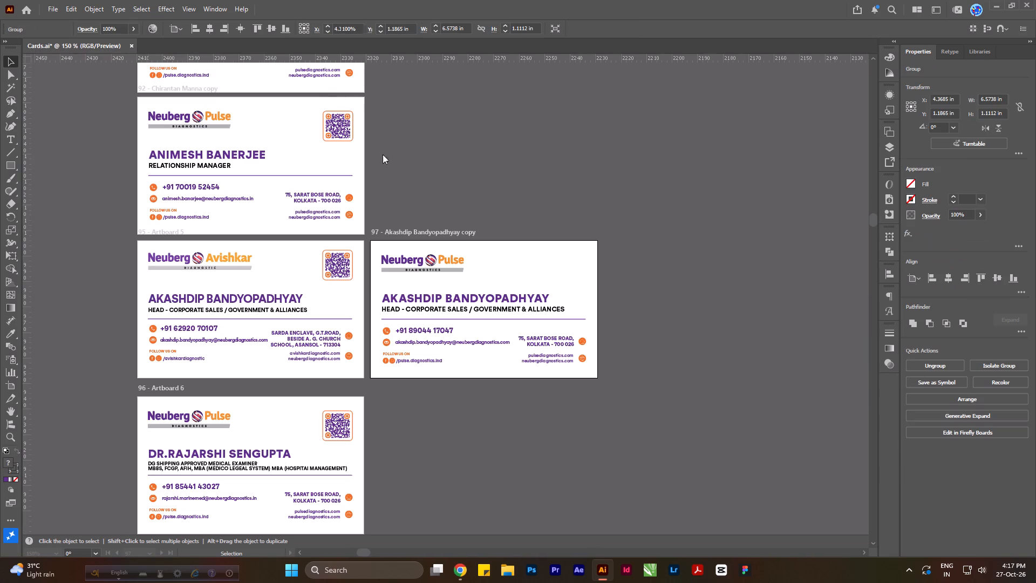
Browse the recent and cloud files and open the CGHS Siliguri document.
click(30, 11)
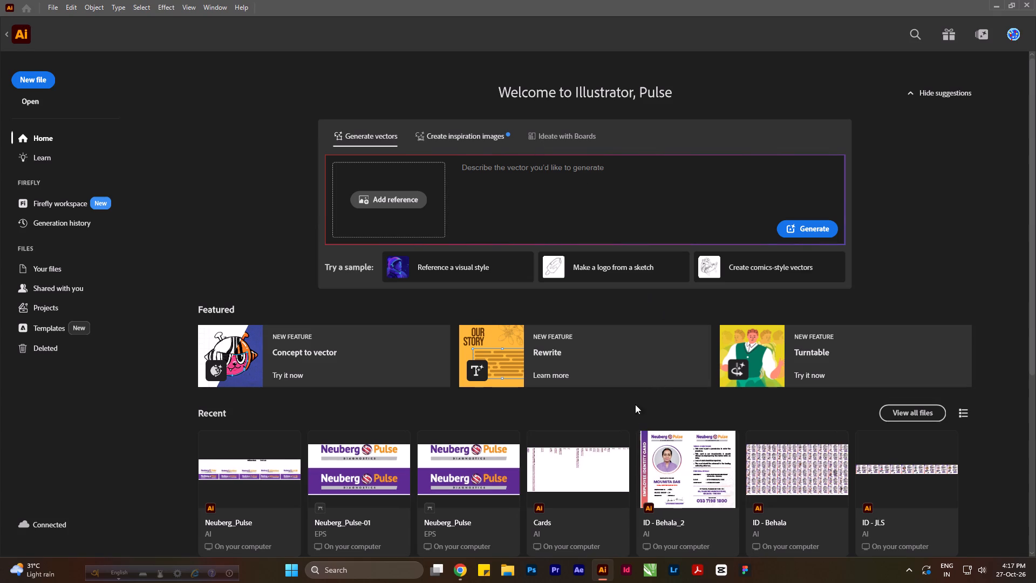
scroll(306, 508, down, 8)
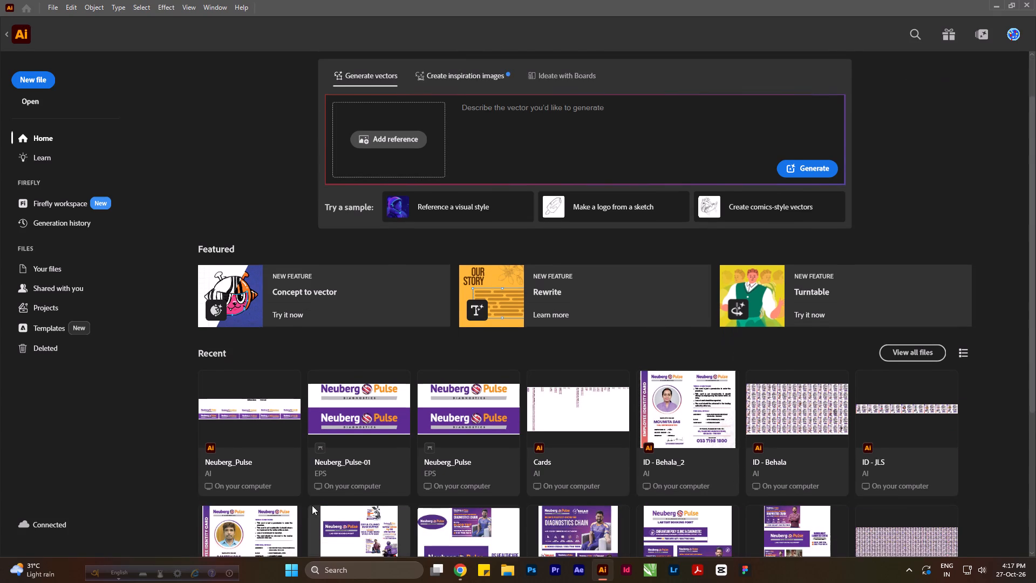
scroll(315, 505, down, 5)
scroll(367, 498, down, 7)
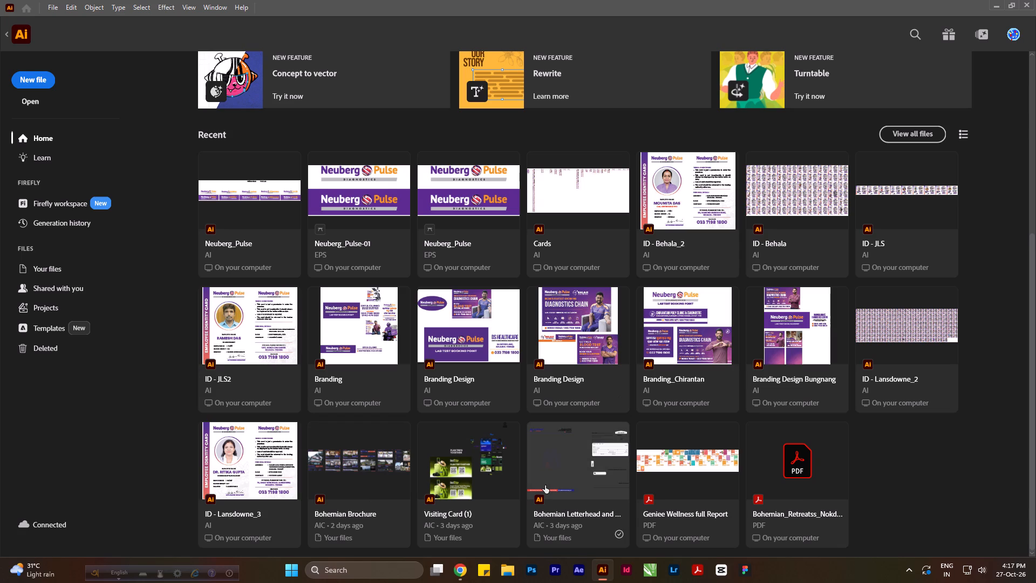
scroll(535, 486, down, 4)
scroll(816, 421, up, 3)
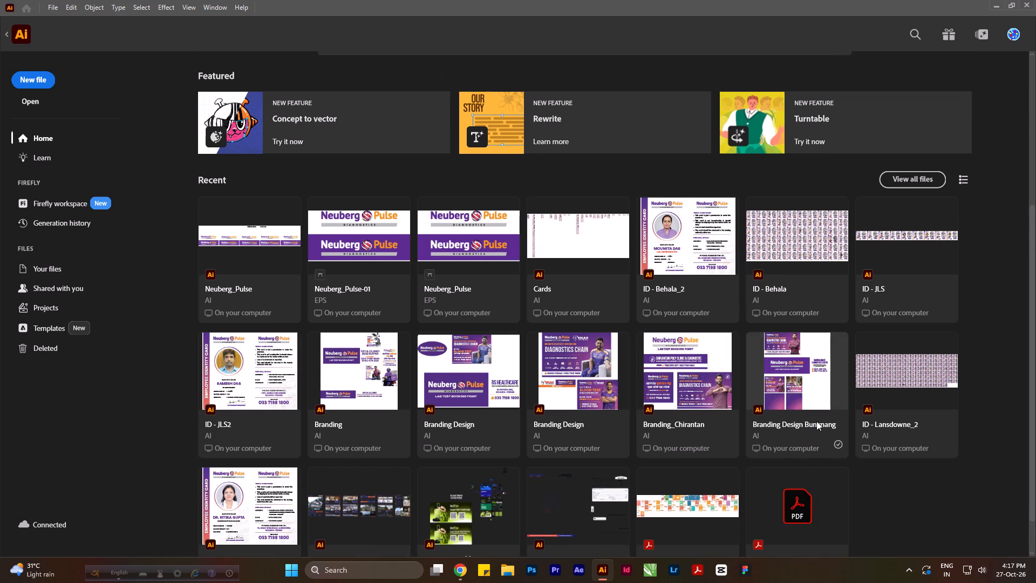
scroll(816, 421, up, 4)
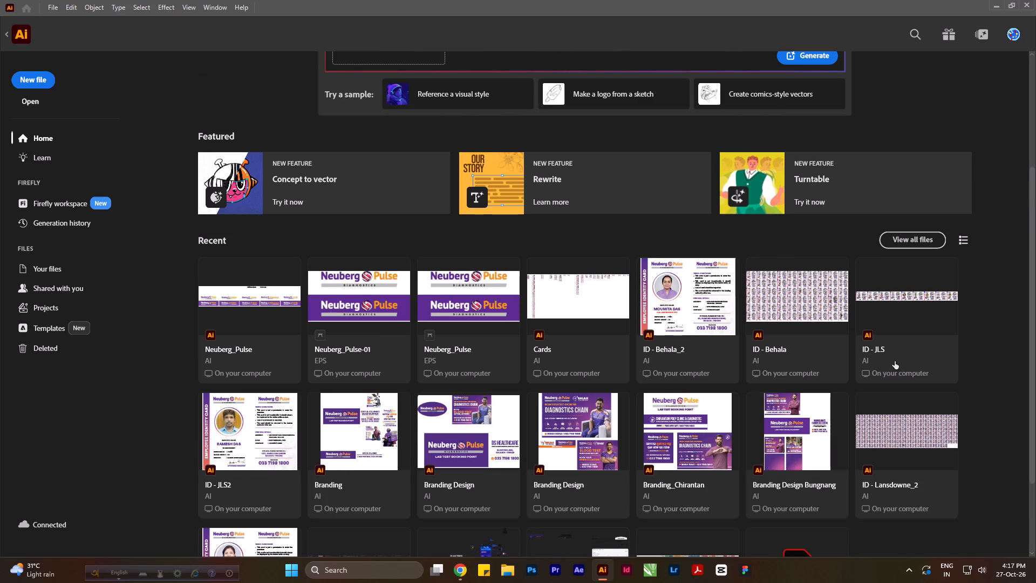
scroll(272, 489, down, 6)
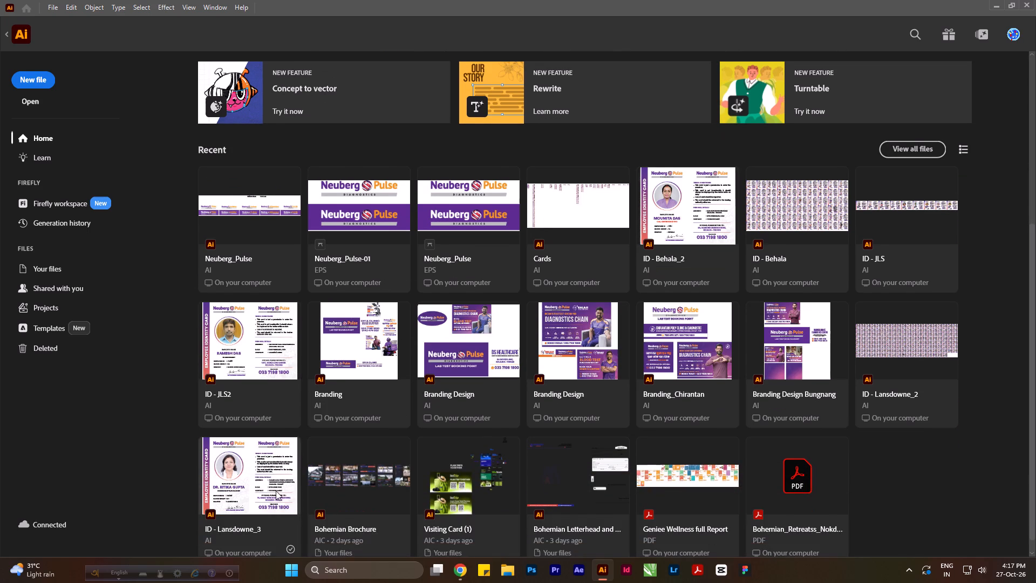
click(39, 141)
click(39, 265)
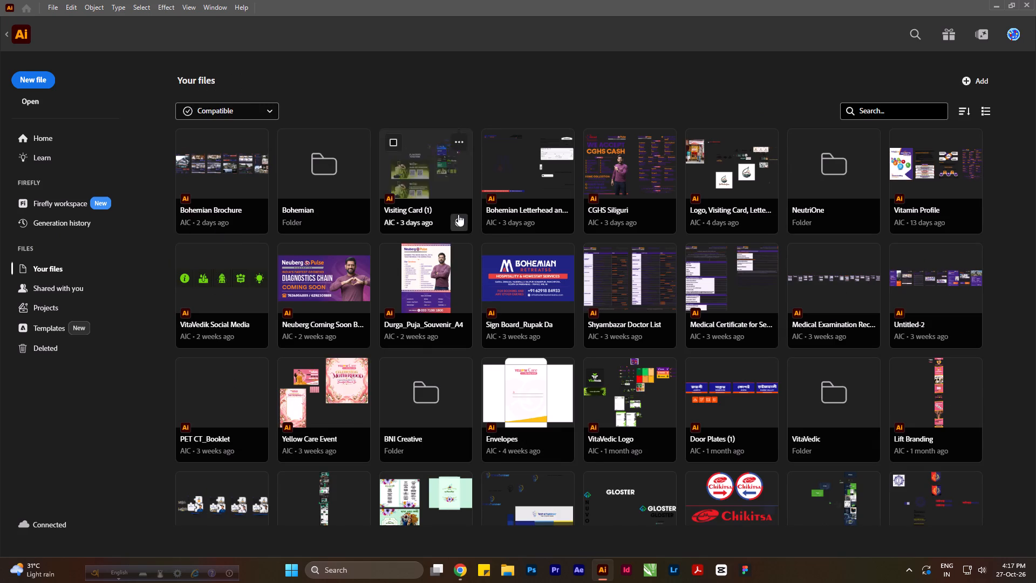
double_click(619, 211)
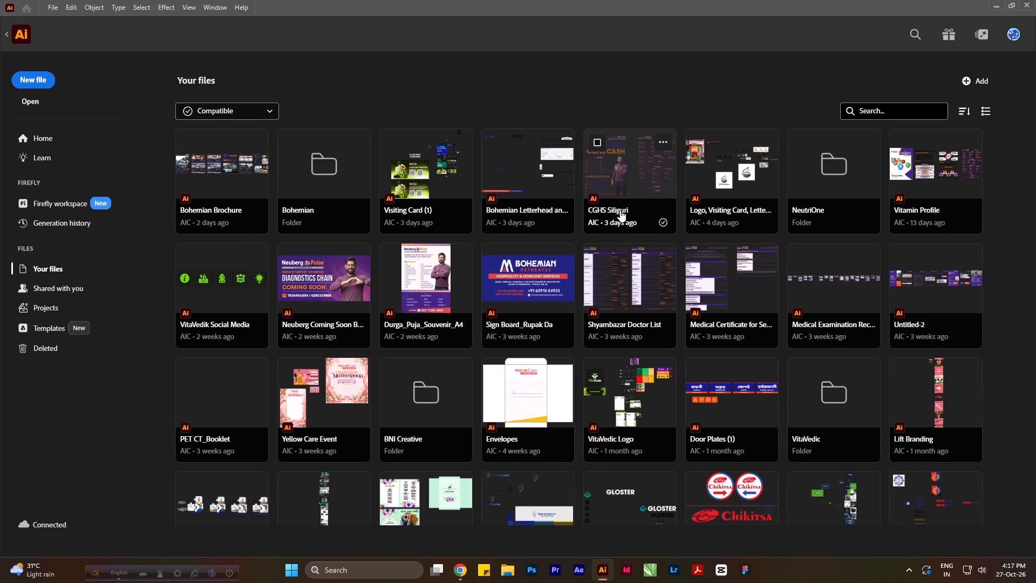
double_click(624, 191)
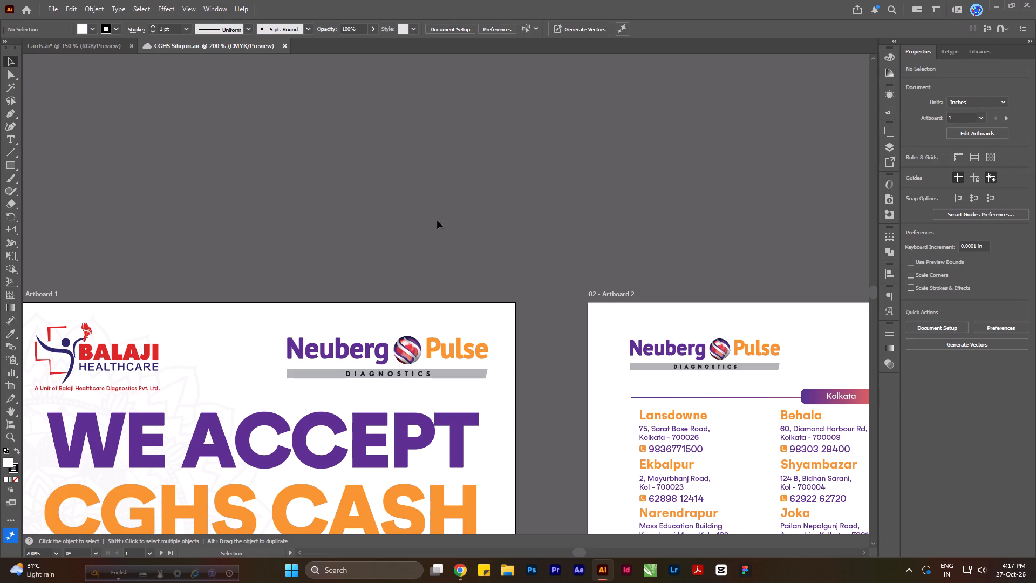
Copy the Siliguri address text from the foot of the CGHS Cash flyer and paste it beside artboard 97 in Cards.ai.
scroll(461, 215, down, 4)
alt+scroll(466, 214, down, 1)
scroll(449, 323, down, 4)
alt+scroll(385, 396, up, 1)
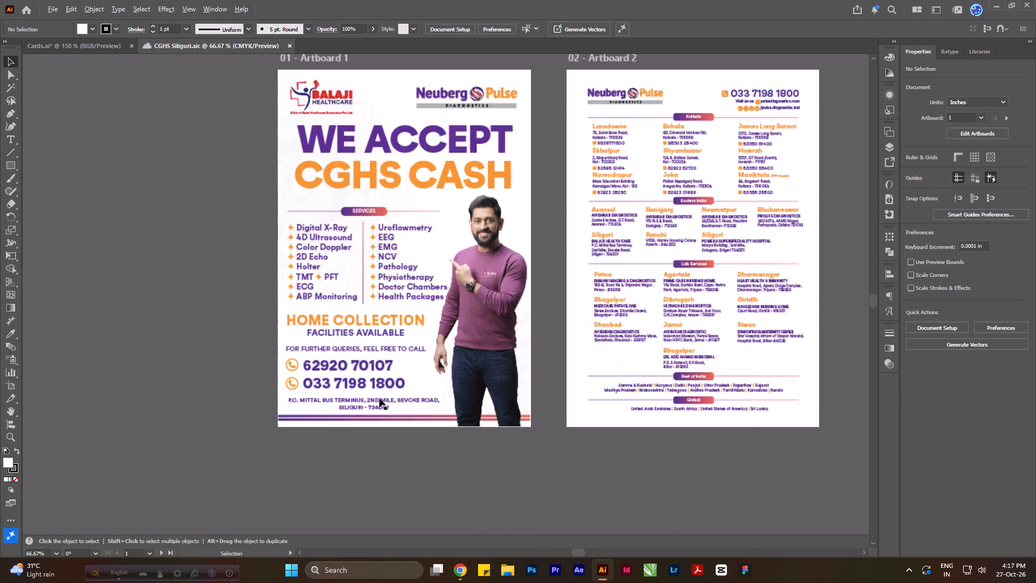
alt+scroll(379, 398, up, 2)
double_click(367, 400)
key(ctrl+a)
key(ctrl+c)
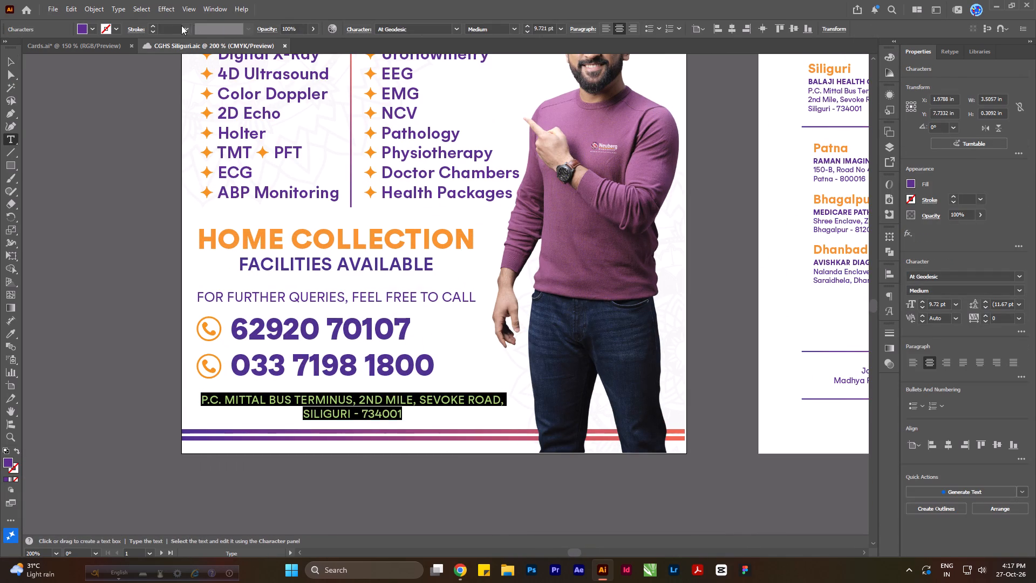
click(84, 49)
alt+scroll(277, 206, down, 1)
alt+scroll(565, 358, up, 1)
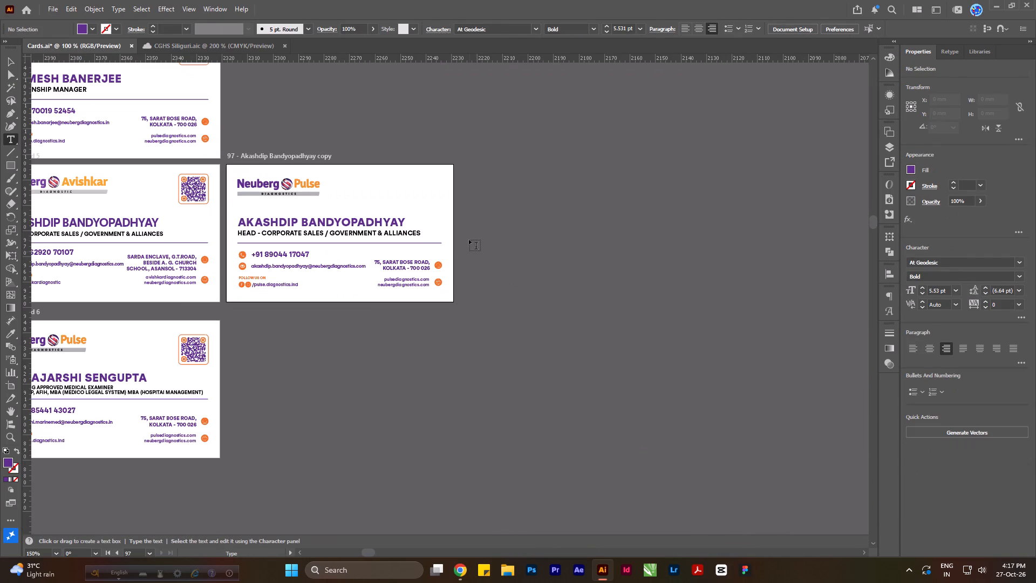
click(483, 252)
key(ctrl+v)
Match the pasted Siliguri address to the card's Kolkata address style with the Eyedropper and move it below the card, outside the artboard.
alt+scroll(462, 253, up, 3)
key(ctrl+a)
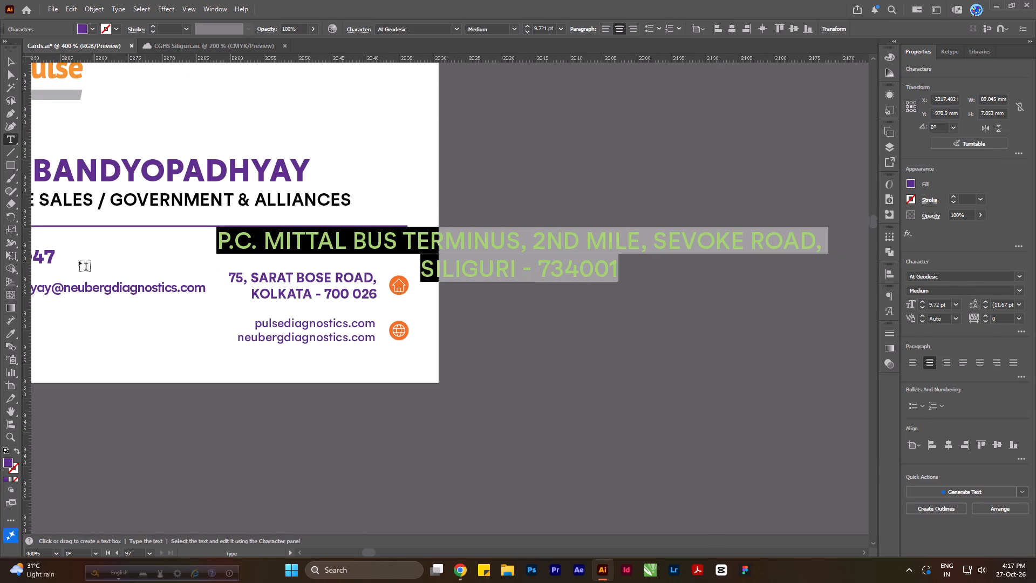
click(12, 330)
click(310, 295)
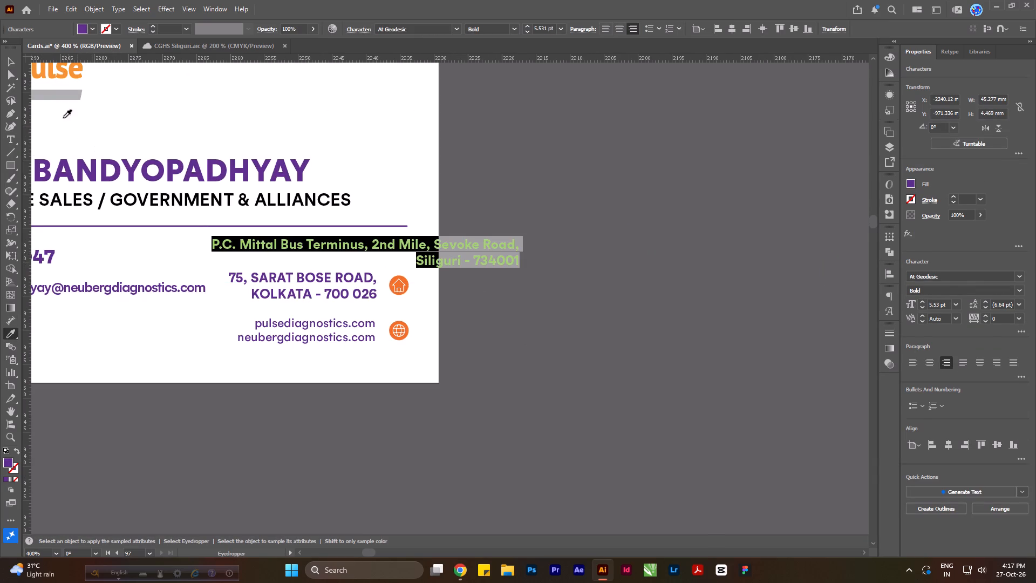
click(15, 66)
click(633, 172)
drag(499, 241, 618, 397)
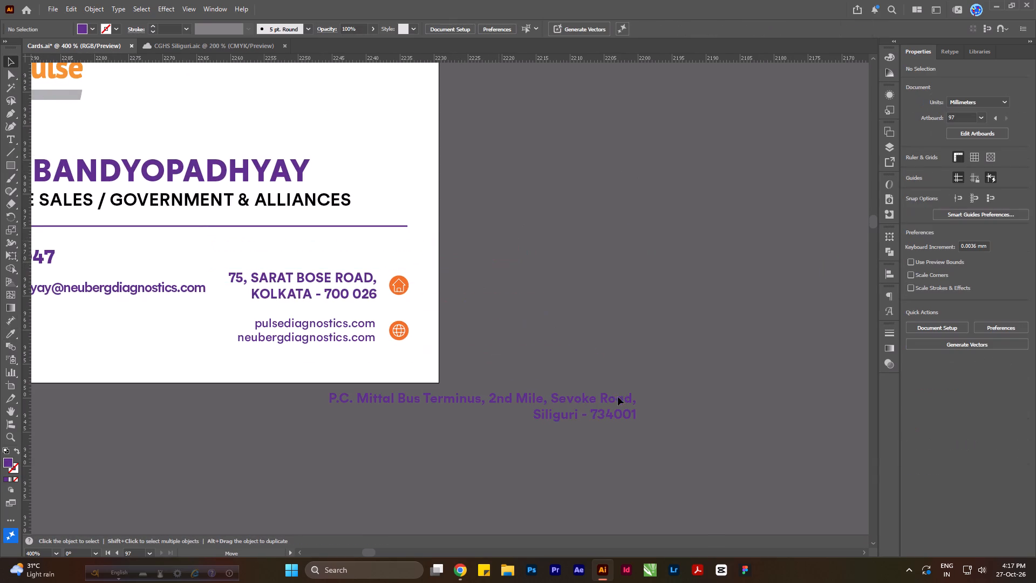
drag(618, 397, 622, 397)
Break the loose Siliguri address before "2nd Mile" so it runs over three lines.
double_click(497, 403)
key(Left)
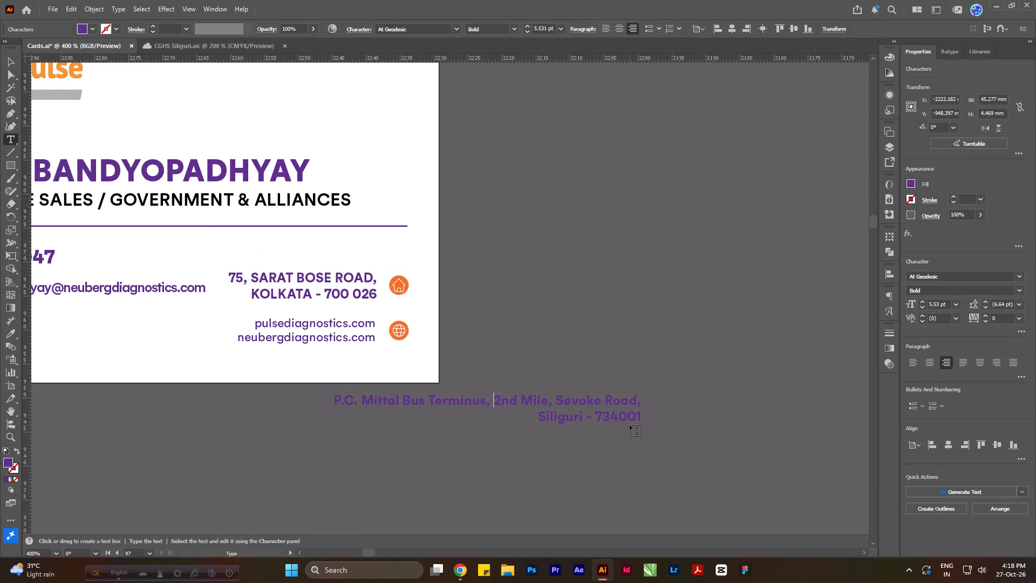
key(BackSpace)
key(Return)
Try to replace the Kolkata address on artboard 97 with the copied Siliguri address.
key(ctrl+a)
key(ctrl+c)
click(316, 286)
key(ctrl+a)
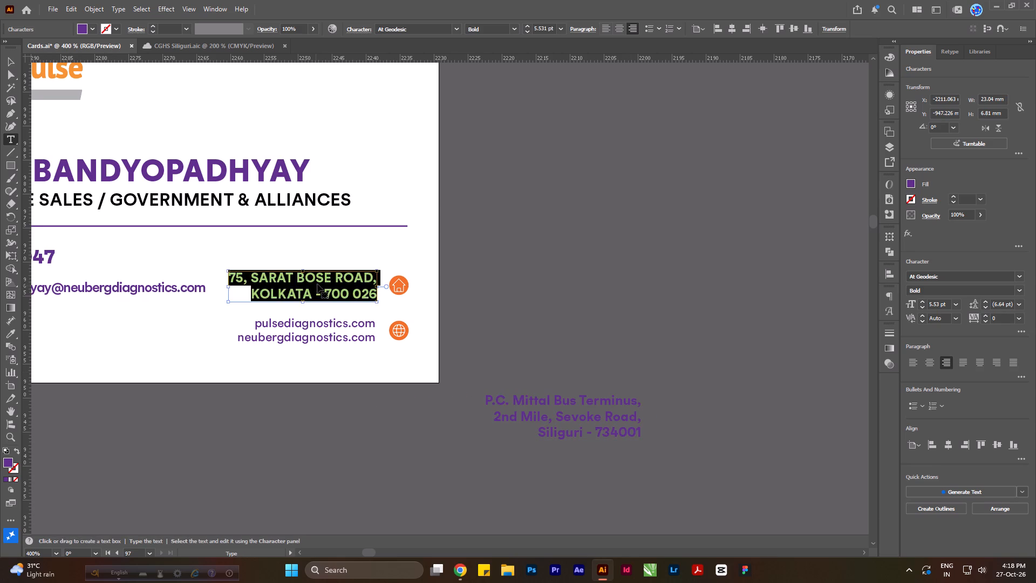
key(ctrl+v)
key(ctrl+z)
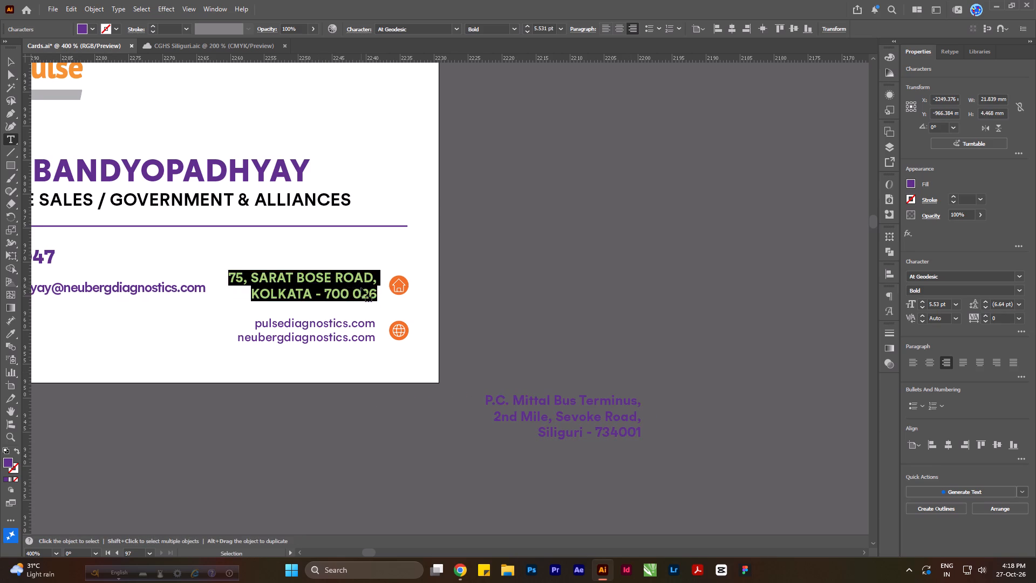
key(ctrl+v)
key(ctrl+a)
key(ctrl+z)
Copy the loose three-line Siliguri address and paste it over the Kolkata address text on artboard 97.
click(538, 402)
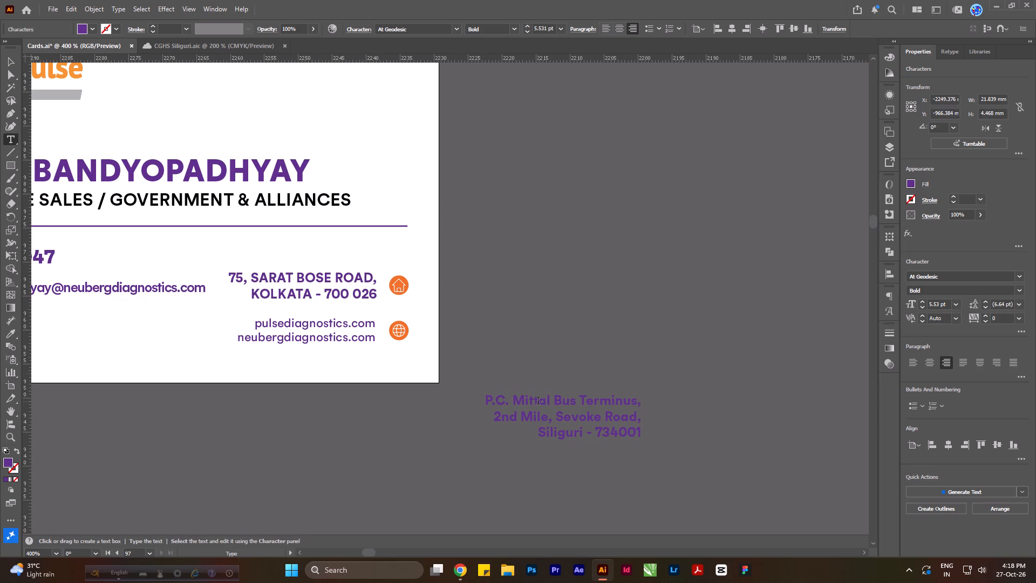
key(ctrl+a)
key(ctrl+c)
click(295, 281)
key(ctrl+a)
key(ctrl+v)
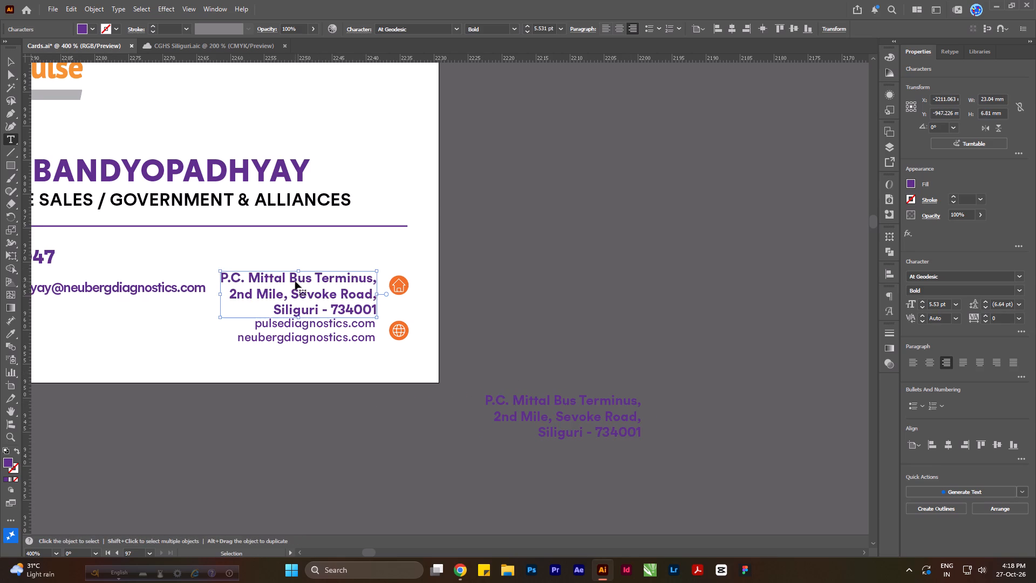
Change the card's new Siliguri address to uppercase.
key(ctrl+a)
click(120, 8)
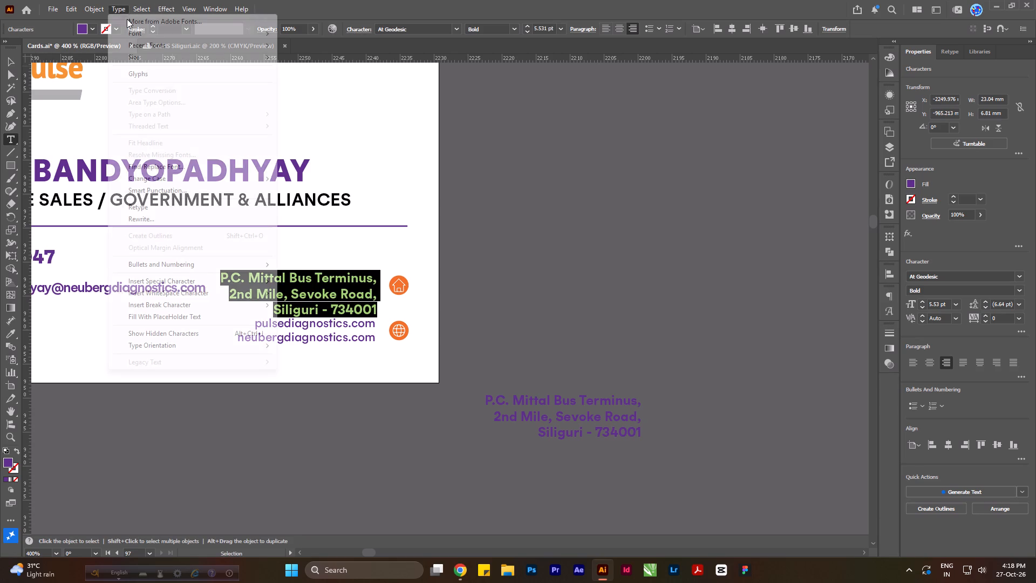
click(186, 177)
click(315, 181)
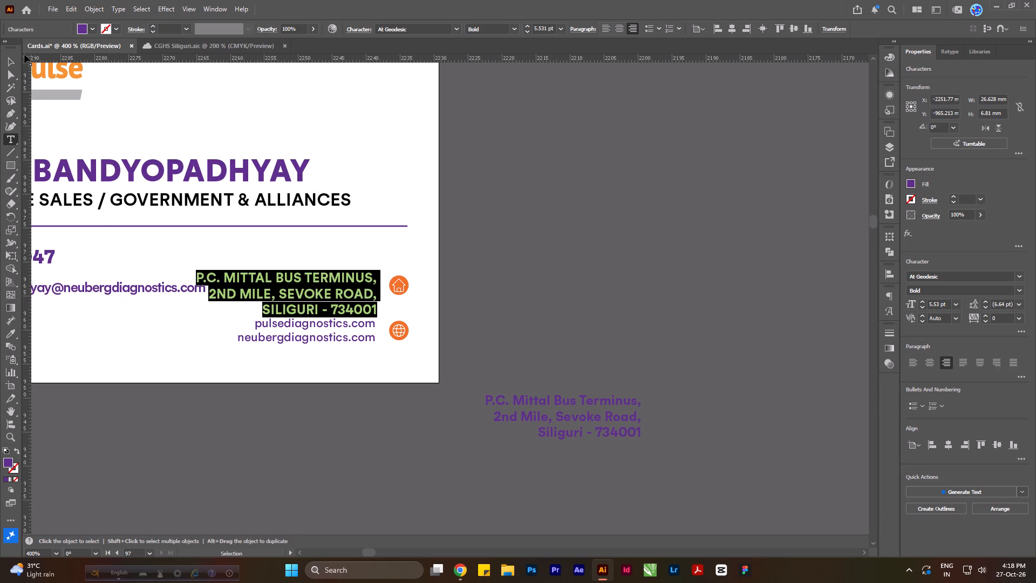
Move the uppercase Siliguri address and its home icon slightly up together, away from the website lines.
double_click(2, 60)
shift+click(393, 279)
drag(398, 287, 398, 279)
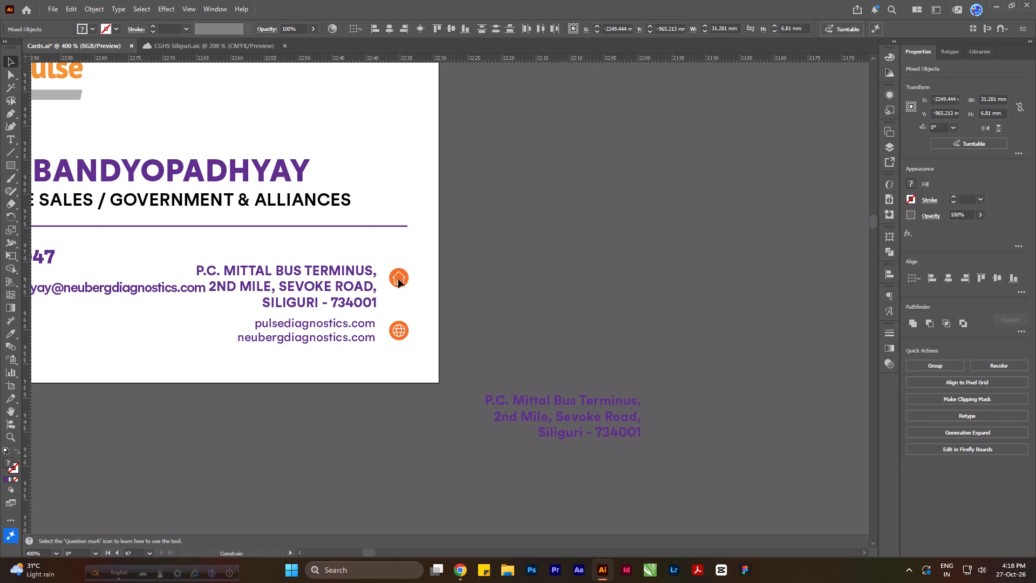
drag(398, 279, 399, 277)
Delete the leftover Siliguri address text outside artboard 97.
double_click(538, 278)
drag(538, 283, 622, 438)
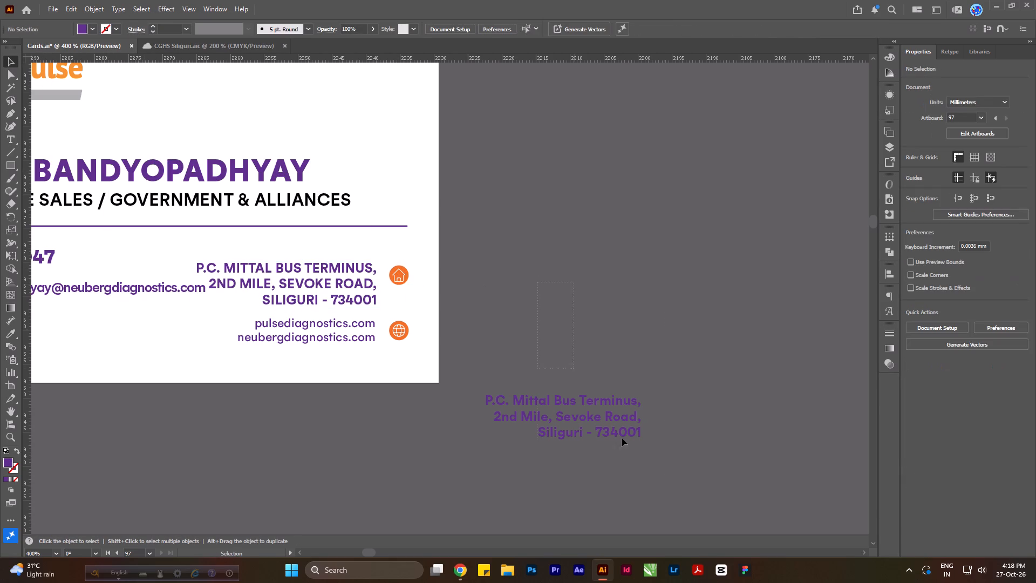
drag(622, 438, 667, 489)
key(Delete)
click(713, 416)
Set the tracking of the Siliguri address on artboard 97 to -50.
alt+scroll(782, 367, down, 2)
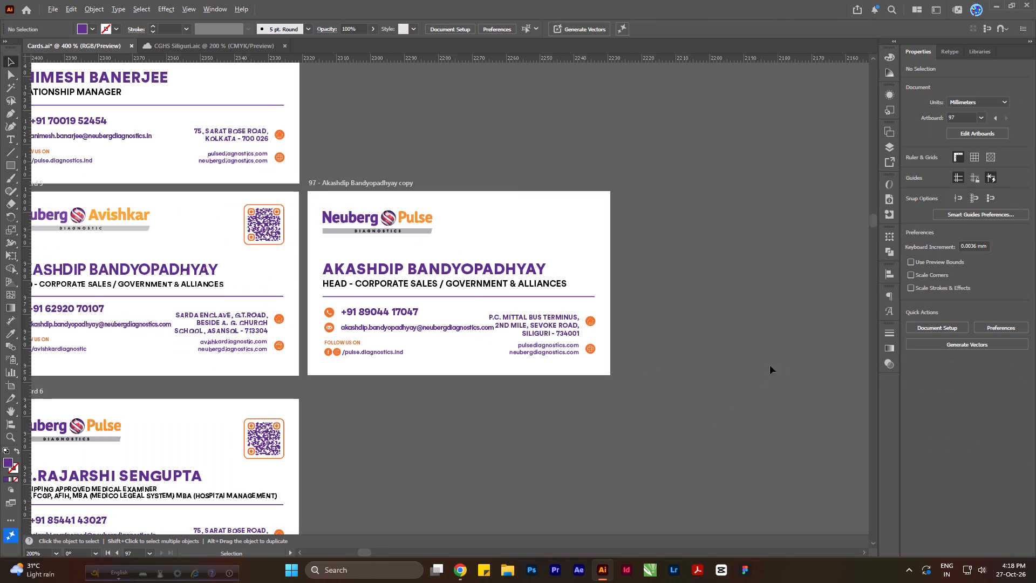
alt+scroll(514, 362, up, 2)
click(517, 284)
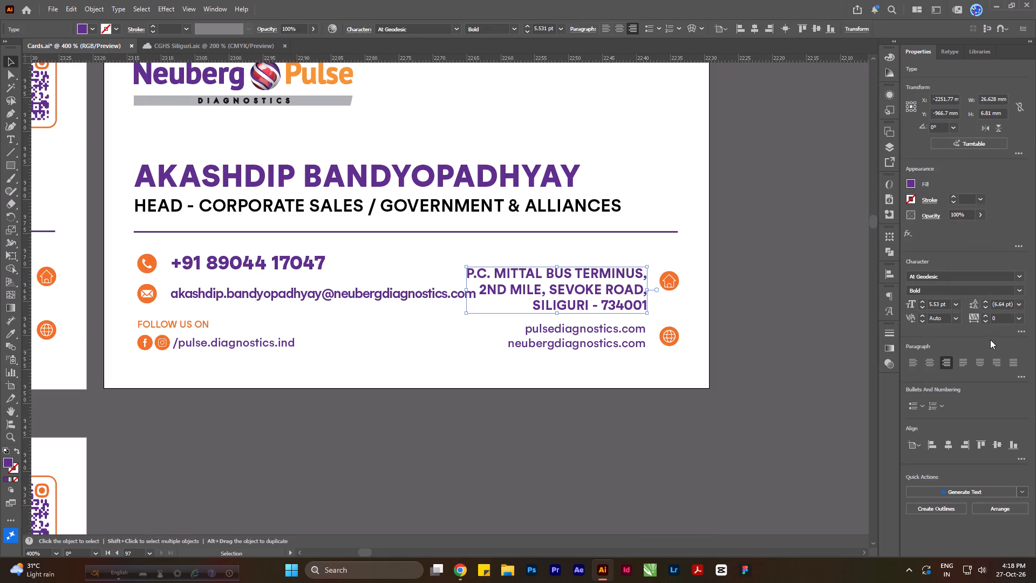
click(1022, 316)
click(1013, 356)
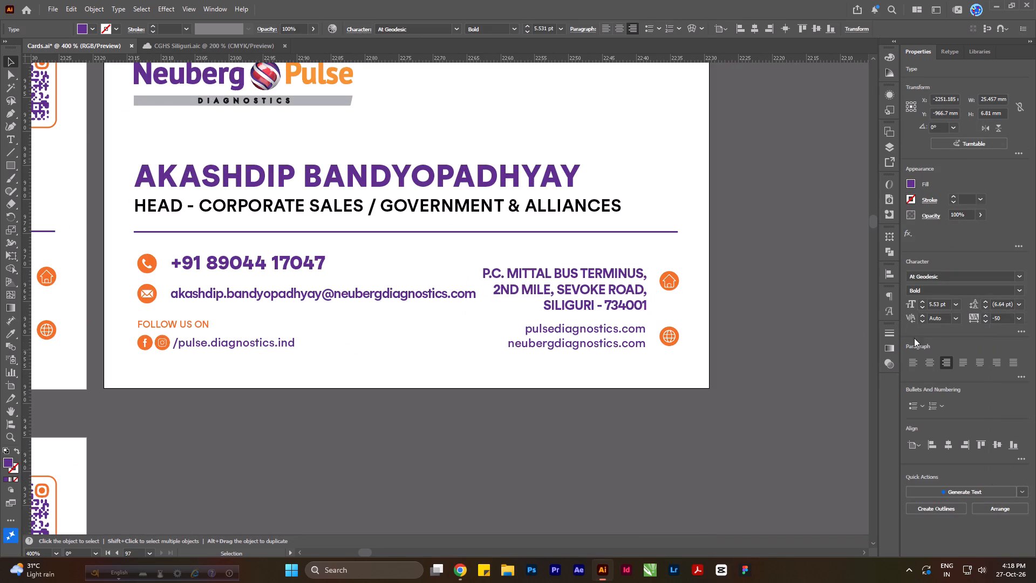
double_click(768, 289)
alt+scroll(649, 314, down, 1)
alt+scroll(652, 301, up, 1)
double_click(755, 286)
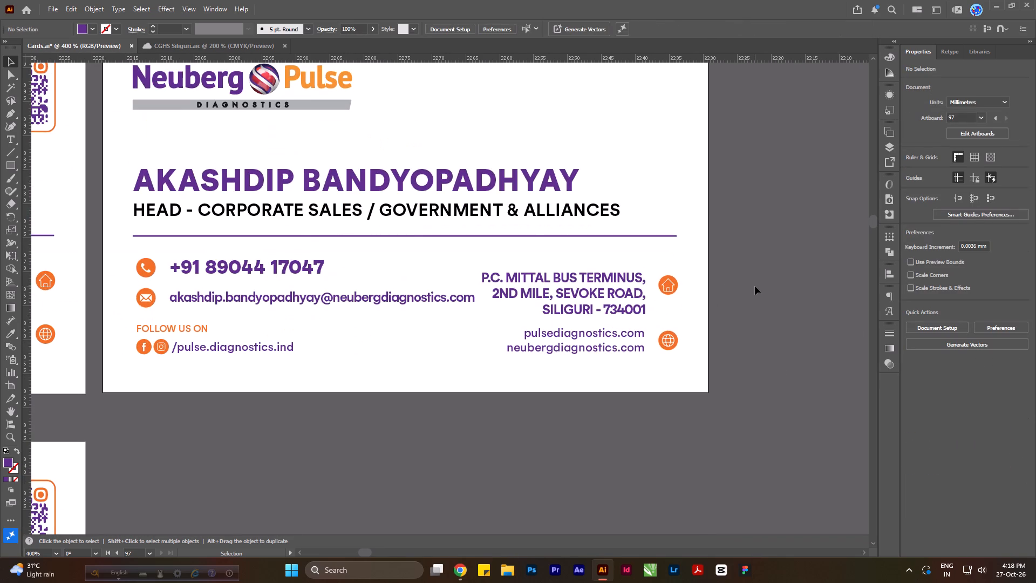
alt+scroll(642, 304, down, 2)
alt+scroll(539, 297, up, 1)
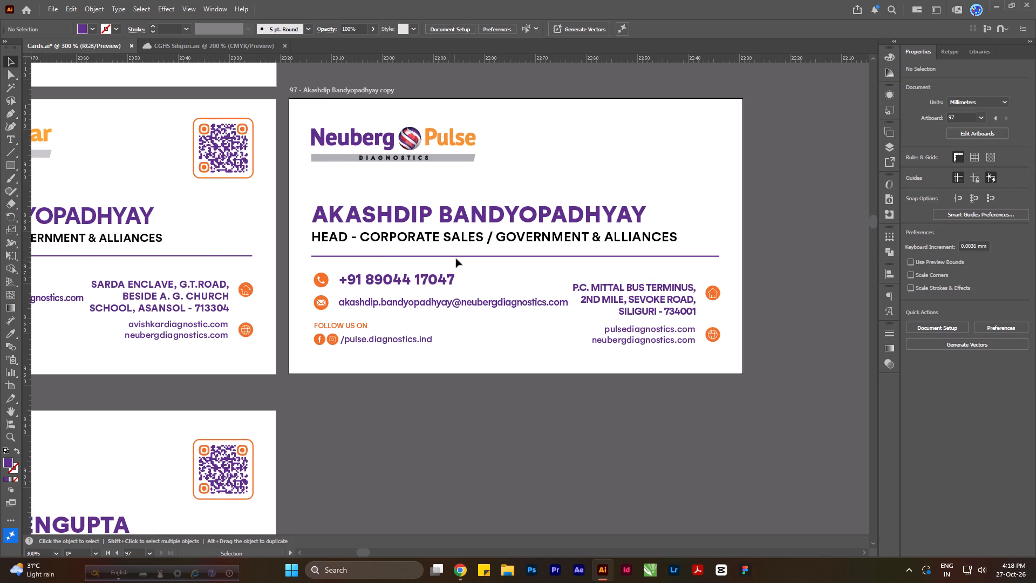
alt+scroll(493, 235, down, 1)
Copy the Balaji Healthcare logo from the CGHS Siliguri flyer and paste it into Cards.ai on artboard 97.
click(230, 48)
scroll(229, 266, up, 1)
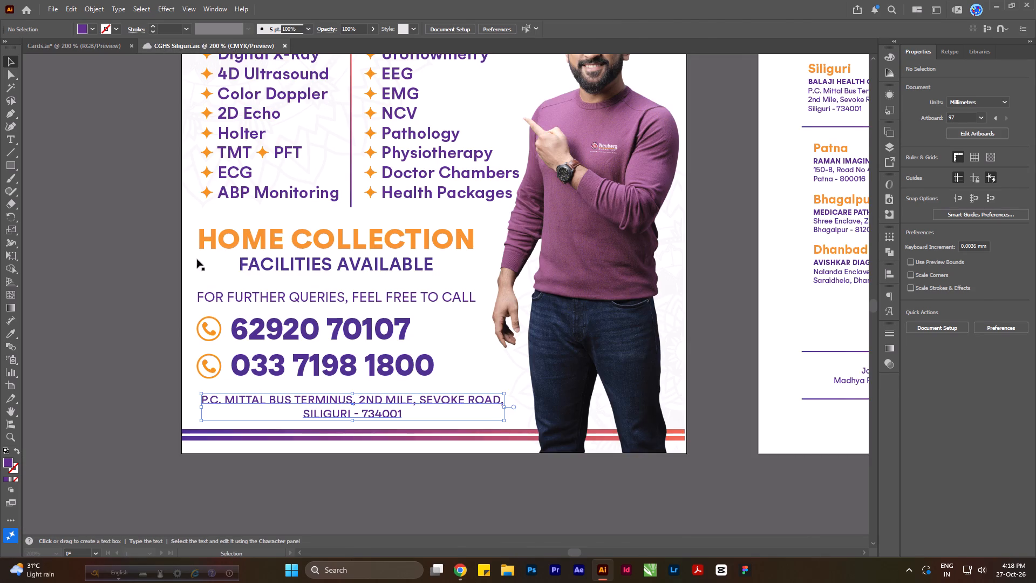
scroll(197, 259, up, 5)
click(153, 263)
scroll(172, 274, up, 20)
scroll(172, 274, up, 2)
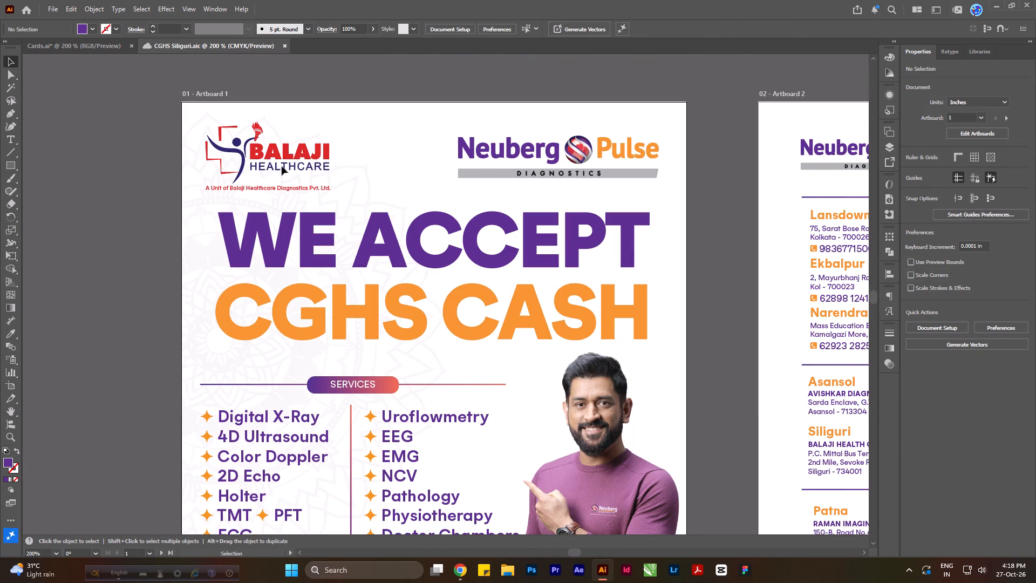
click(286, 149)
key(ctrl+c)
click(79, 43)
key(ctrl+v)
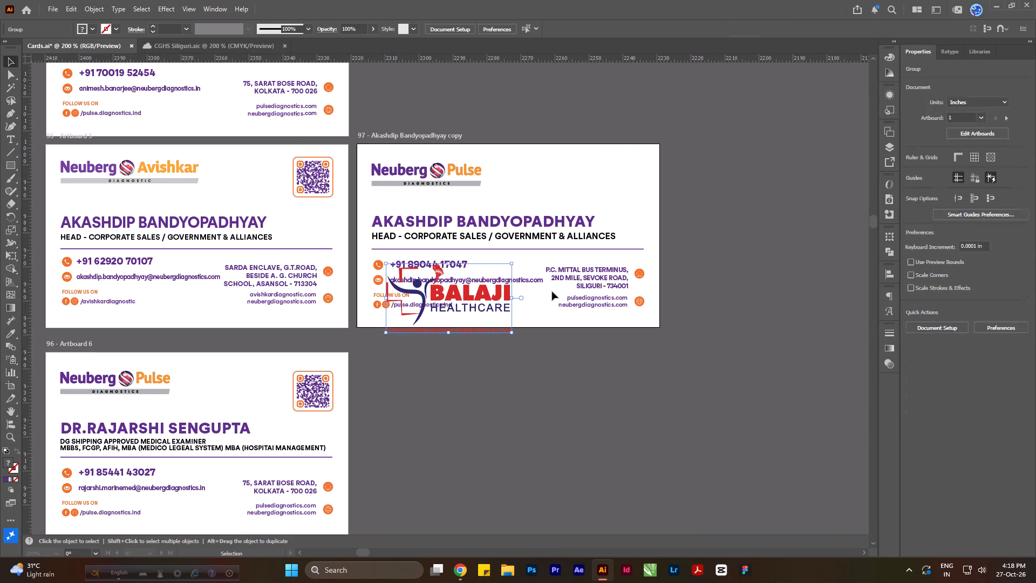
Scale down the Balaji Healthcare logo and place it in the card's empty upper corner opposite the Neuberg Pulse logo.
alt+shift+drag(514, 298, 479, 293)
drag(462, 294, 617, 183)
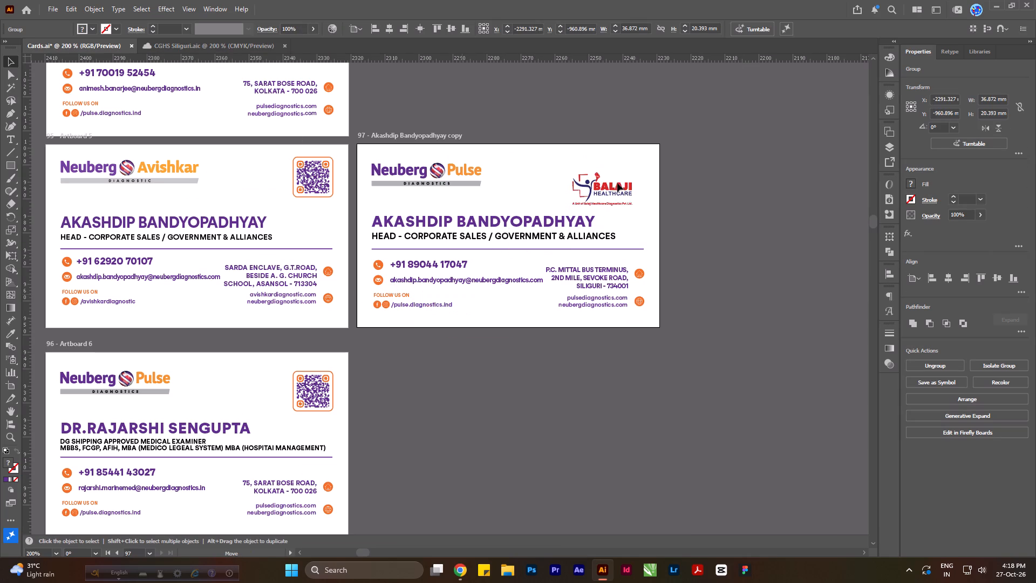
Align the Balaji Healthcare logo on artboard 97 flush with the right end of the purple divider line.
drag(617, 183, 621, 172)
shift+click(634, 248)
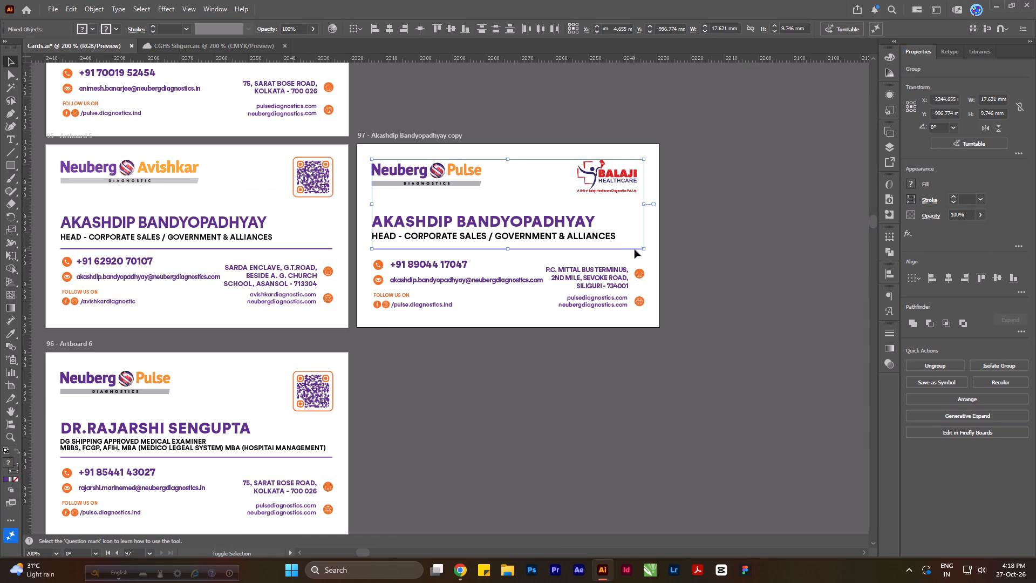
click(635, 249)
click(402, 31)
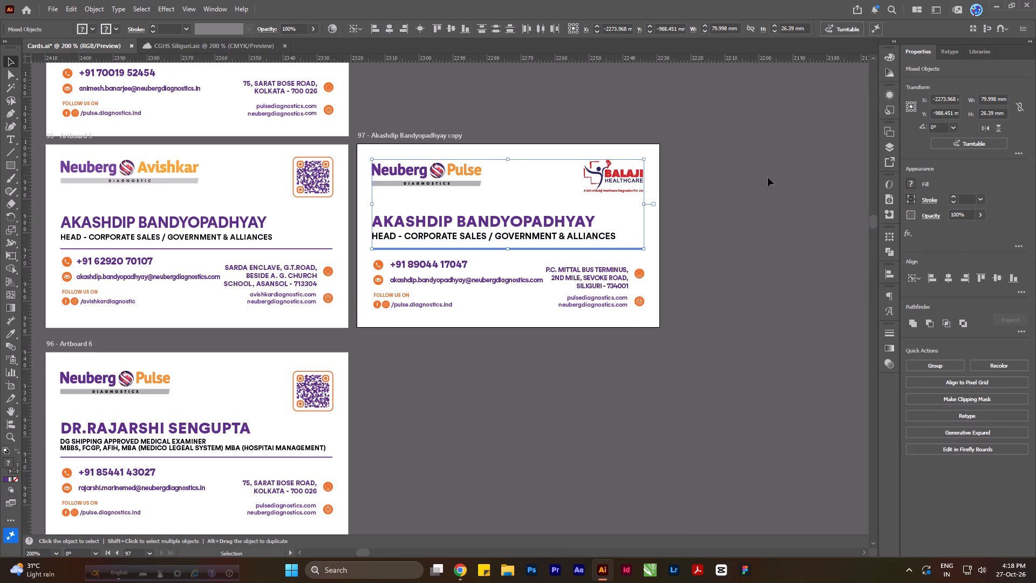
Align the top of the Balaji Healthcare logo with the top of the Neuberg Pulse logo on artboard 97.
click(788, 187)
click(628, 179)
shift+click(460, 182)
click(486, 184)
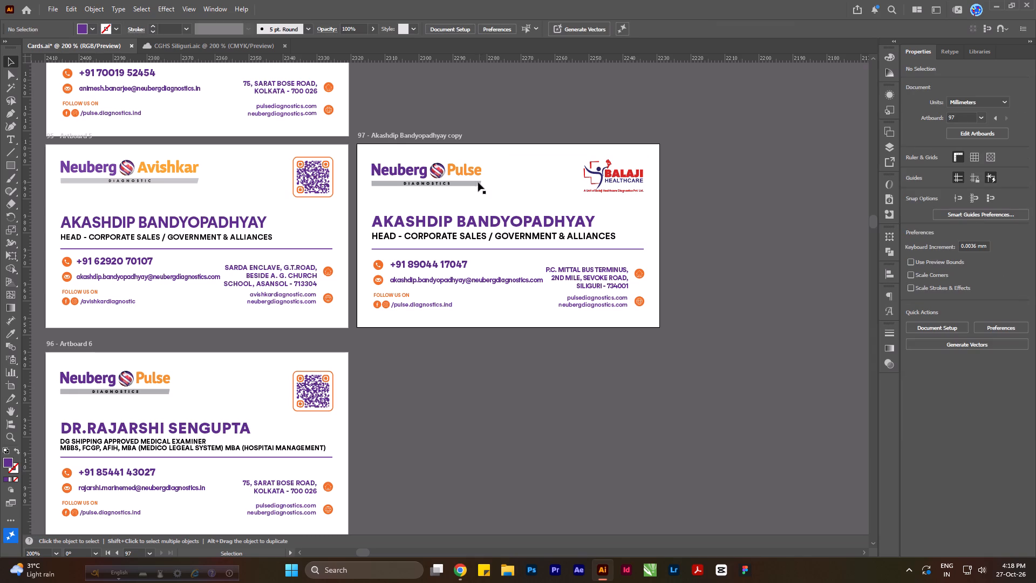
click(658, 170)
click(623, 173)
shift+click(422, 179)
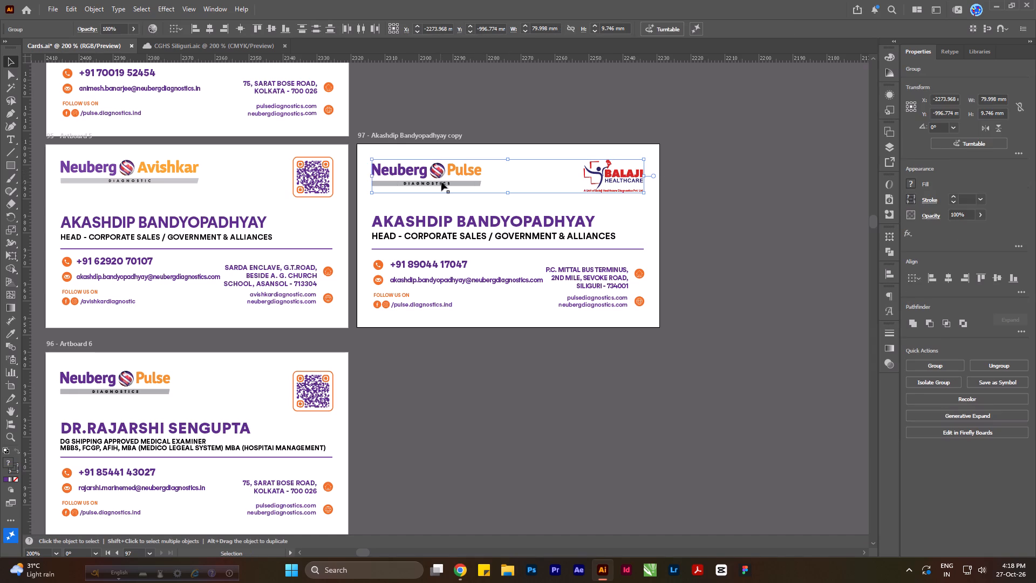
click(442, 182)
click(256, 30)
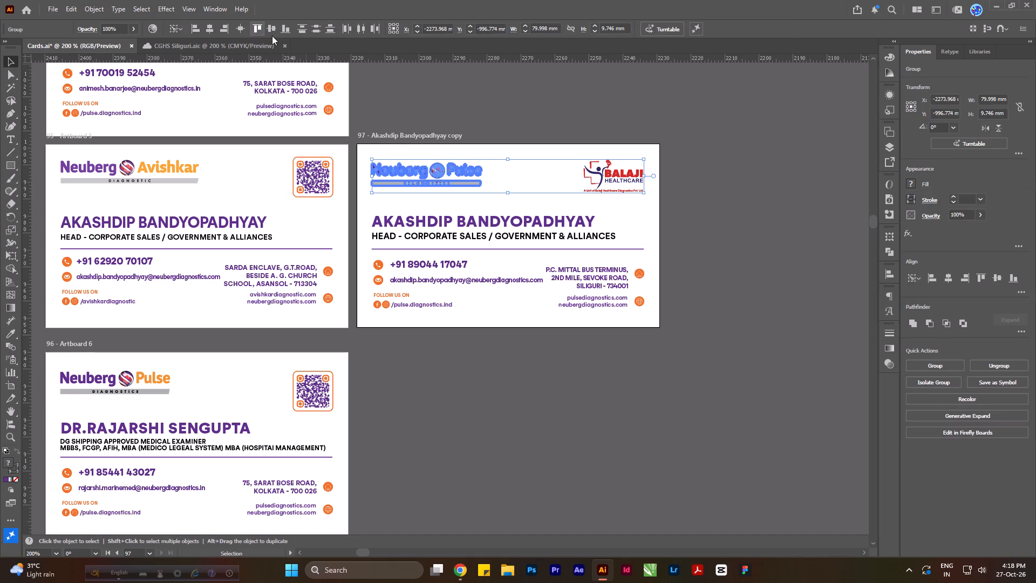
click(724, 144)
Move the Balaji Healthcare logo slightly up and enlarge it a little, keeping its right edge in line with the divider.
click(618, 181)
drag(625, 179, 625, 174)
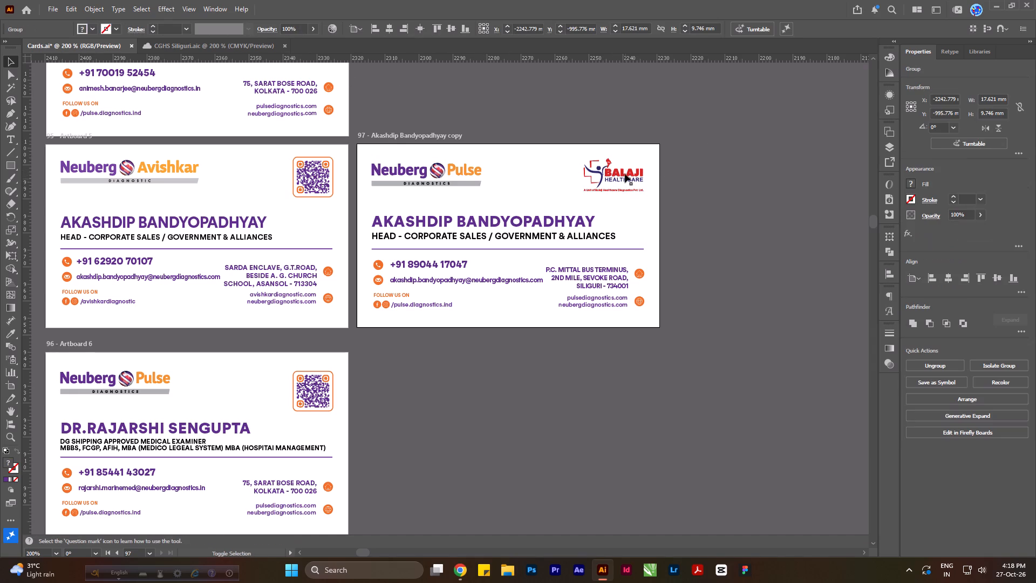
shift+drag(583, 189, 561, 195)
double_click(728, 181)
Shift the name, job title and purple divider line slightly upward on artboard 97.
click(576, 226)
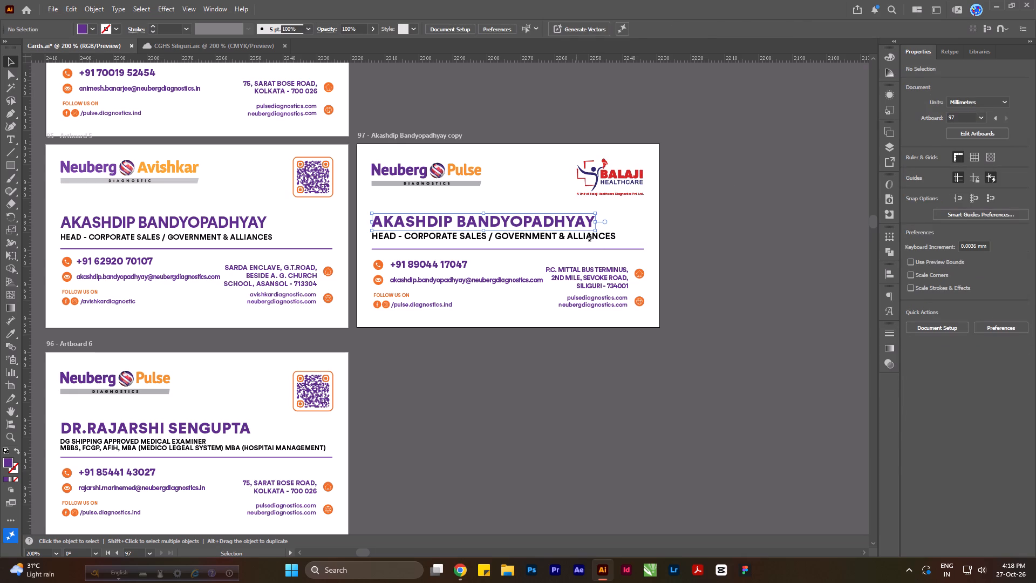
shift+click(583, 238)
drag(585, 223, 586, 218)
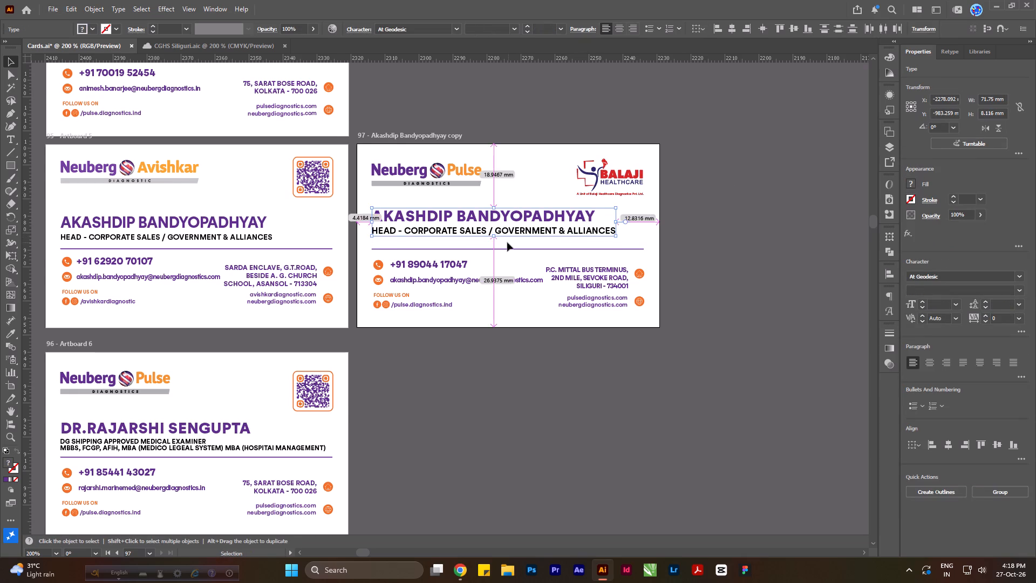
alt+scroll(507, 242, up, 1)
drag(502, 252, 504, 245)
Nudge the phone, email and Siliguri address block with its icons slightly upward, closer to the divider line on artboard 97.
drag(289, 259, 682, 290)
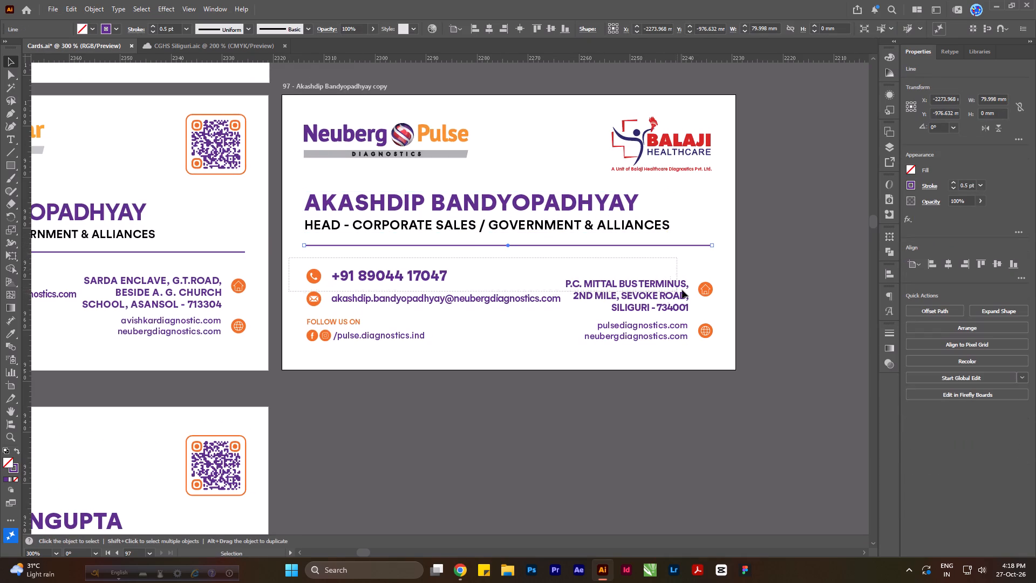
drag(682, 290, 693, 290)
shift+click(711, 289)
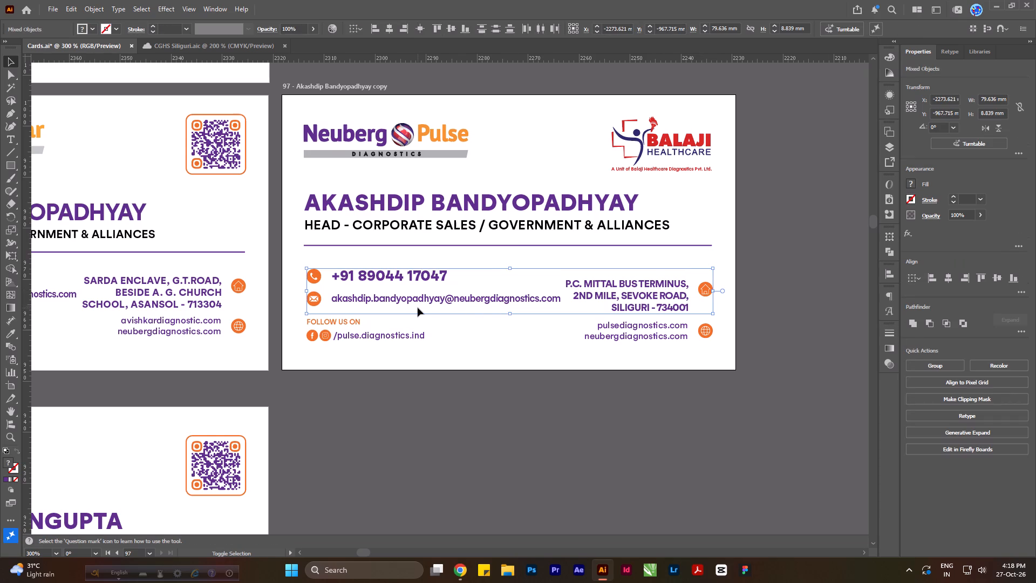
shift+click(416, 300)
shift+click(312, 296)
click(365, 299)
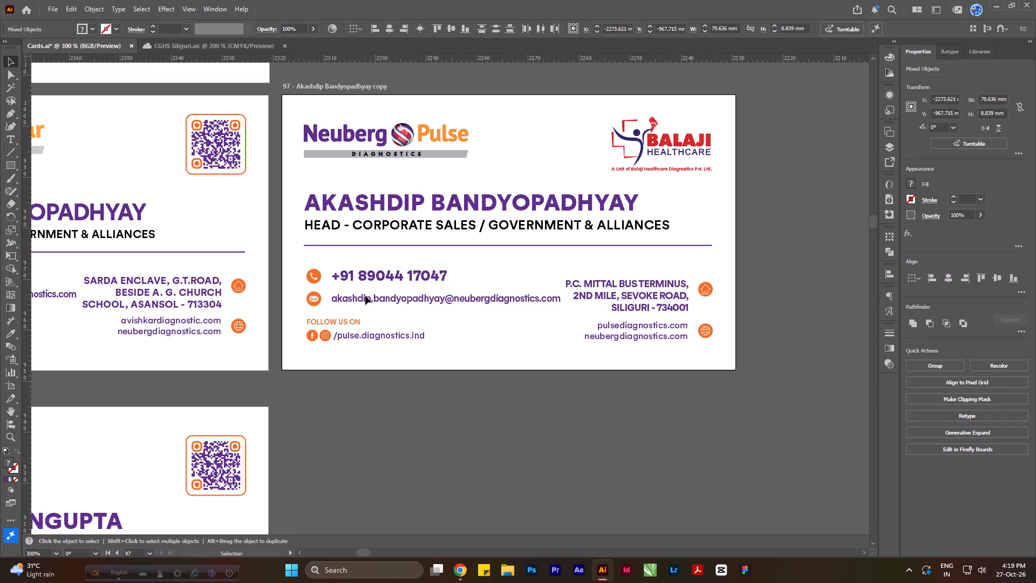
drag(753, 363, 300, 324)
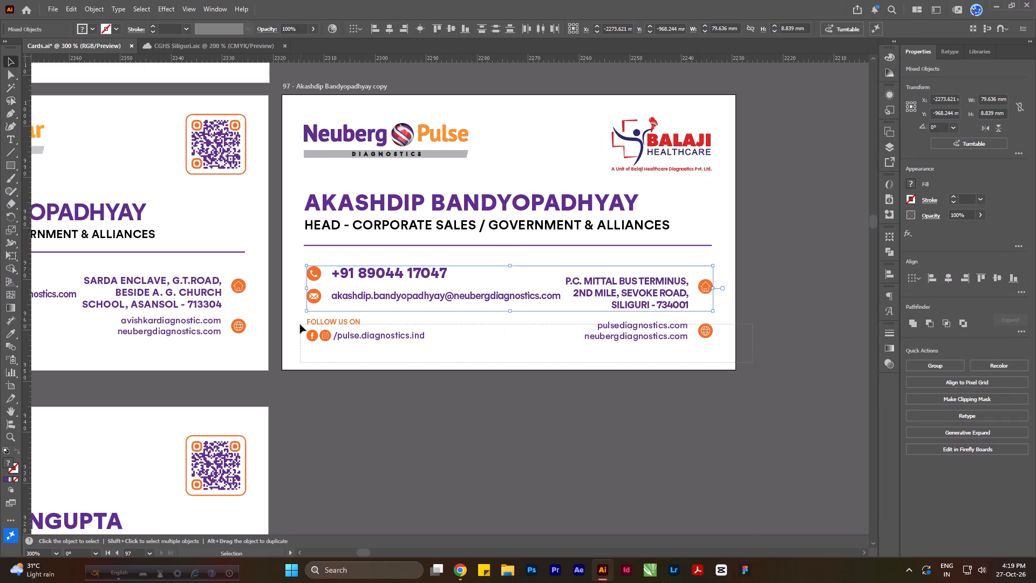
drag(300, 324, 305, 313)
drag(446, 383, 457, 385)
Save the Cards.ai document.
alt+scroll(672, 352, down, 1)
click(851, 329)
key(ctrl+s)
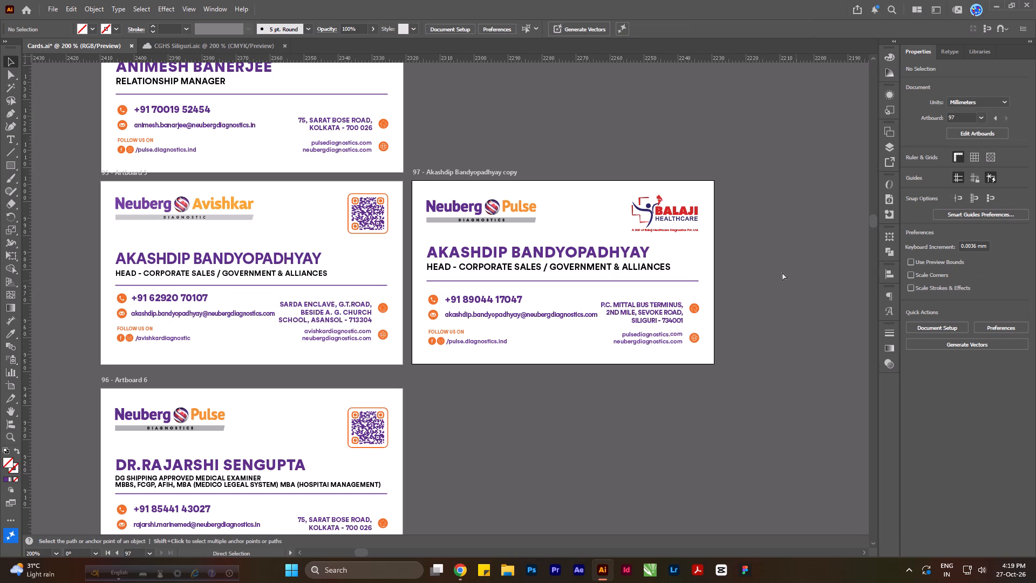
Export artboards 95 and 54 for screens as a single PDF file into the Downloads folder.
scroll(666, 259, down, 1)
alt+scroll(112, 261, up, 1)
alt+scroll(519, 233, down, 1)
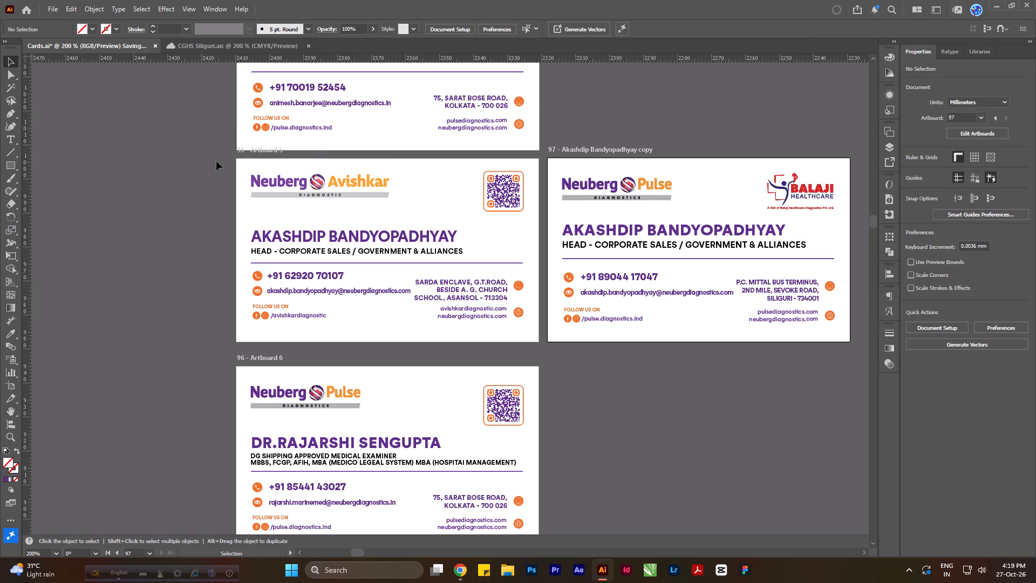
alt+scroll(261, 162, up, 1)
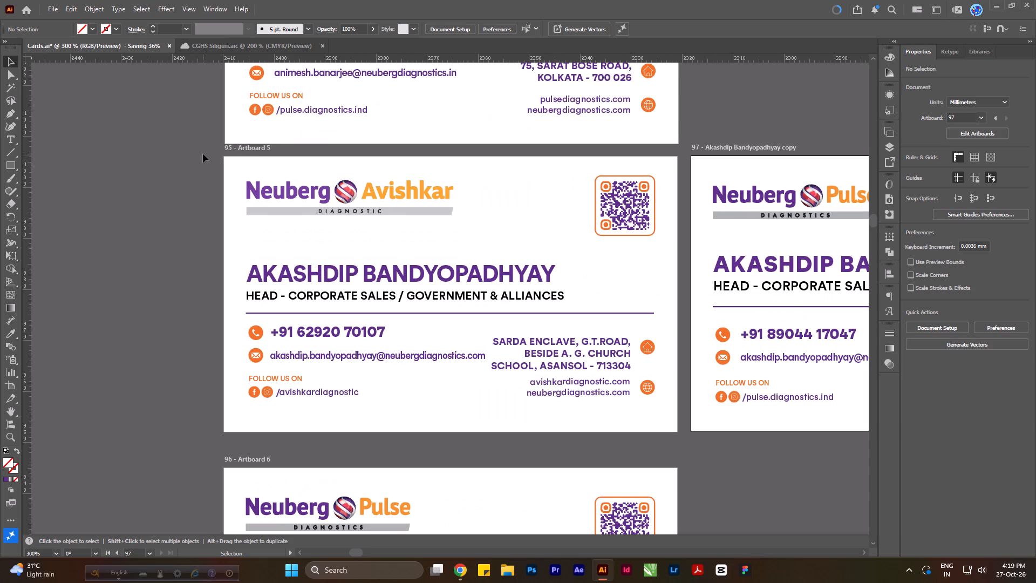
drag(203, 154, 682, 438)
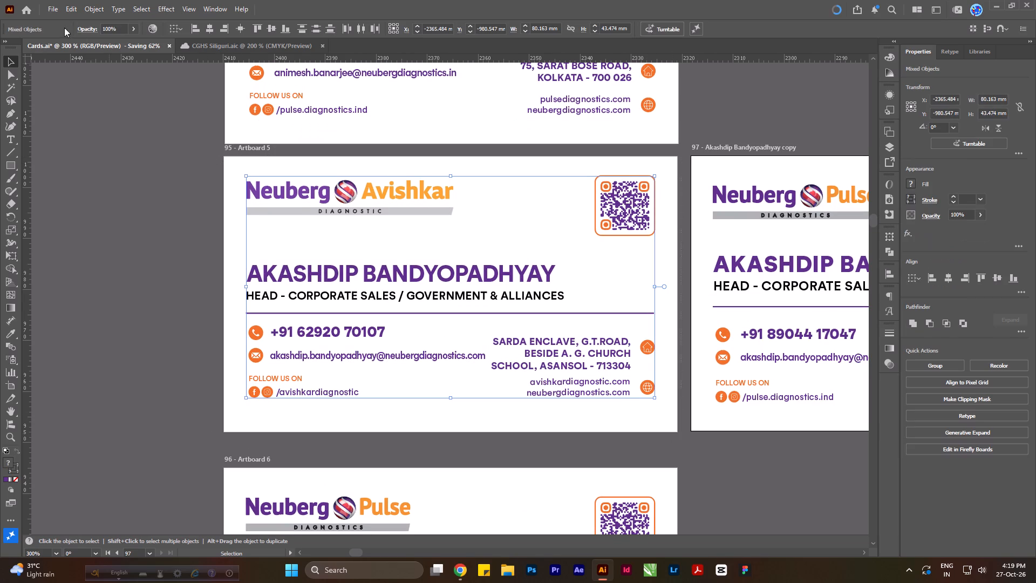
click(51, 11)
click(106, 259)
click(419, 195)
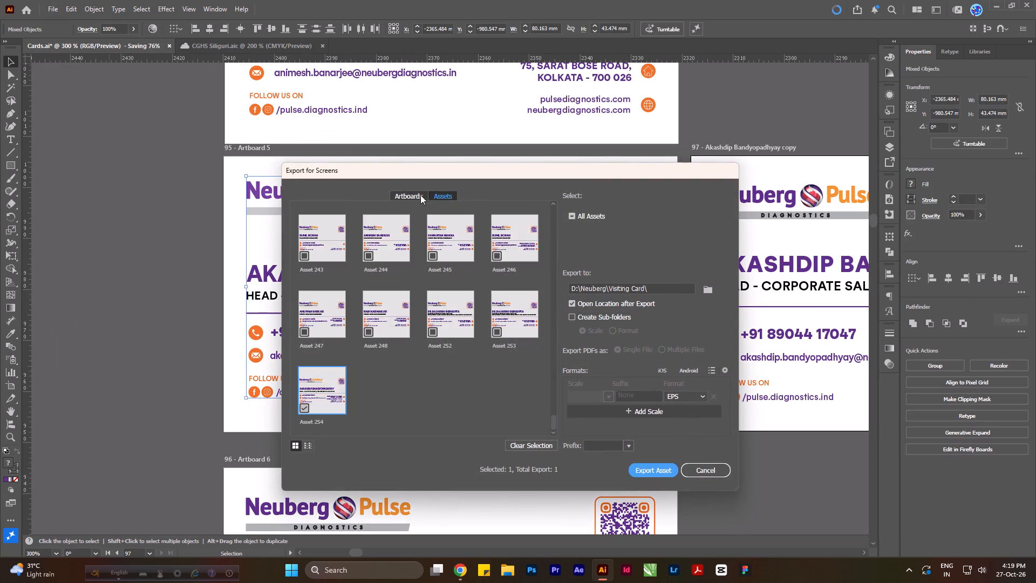
drag(663, 219, 581, 219)
text(95)
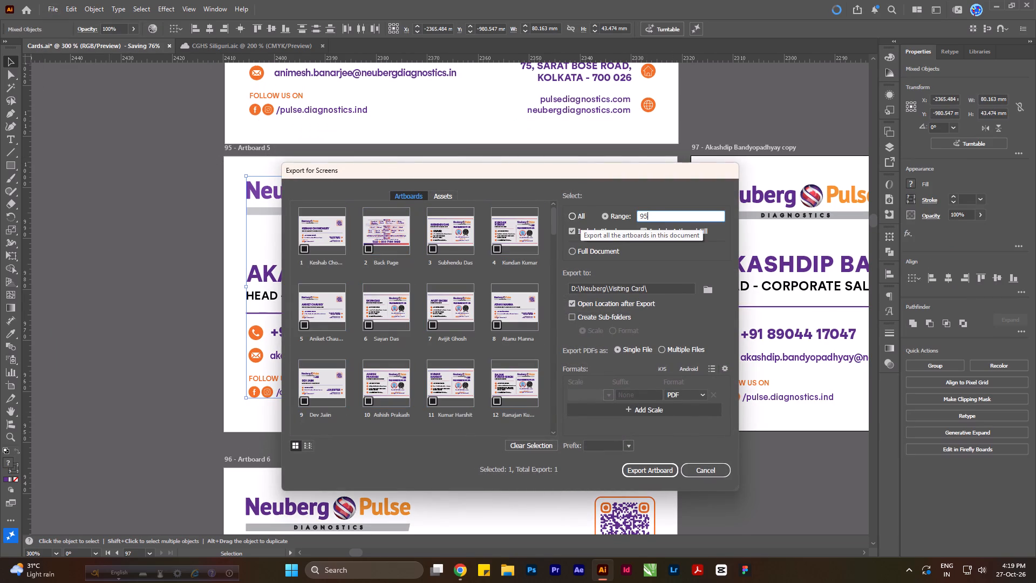
text(,54)
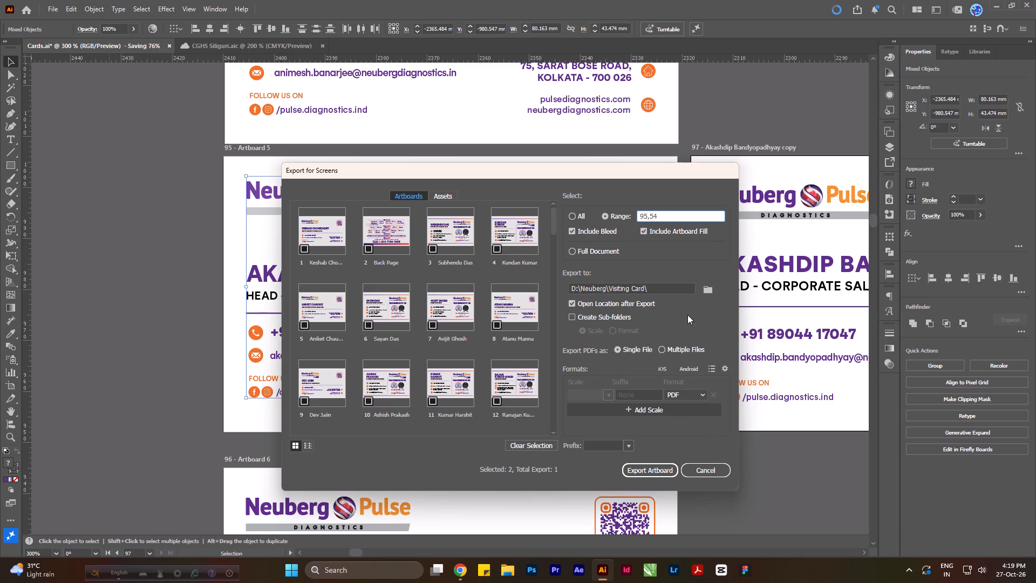
click(705, 291)
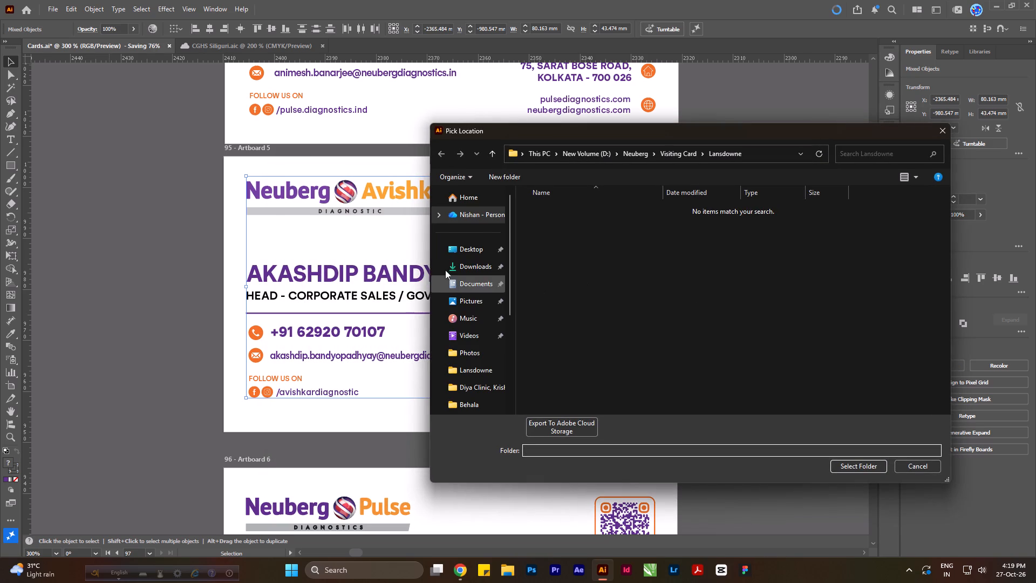
Set Downloads as the export location and export artboards 95 and 54 as a single PDF, replacing the existing Cards.pdf.
click(447, 267)
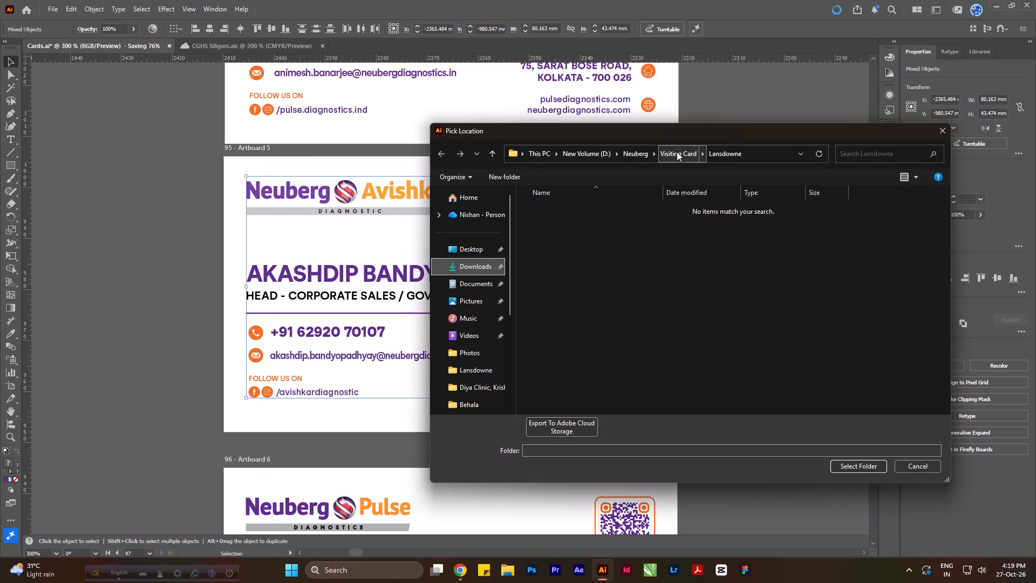
click(469, 262)
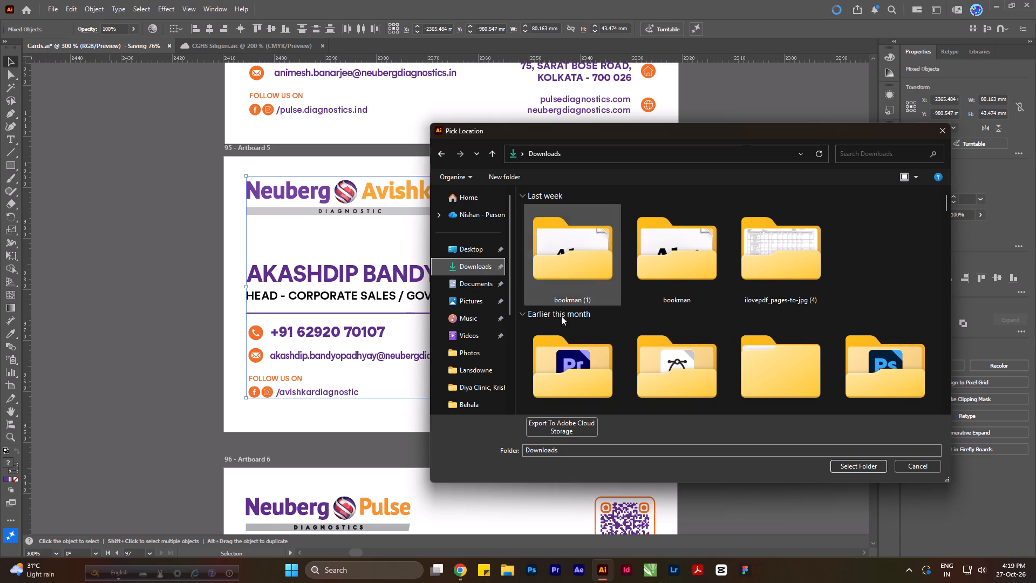
click(863, 464)
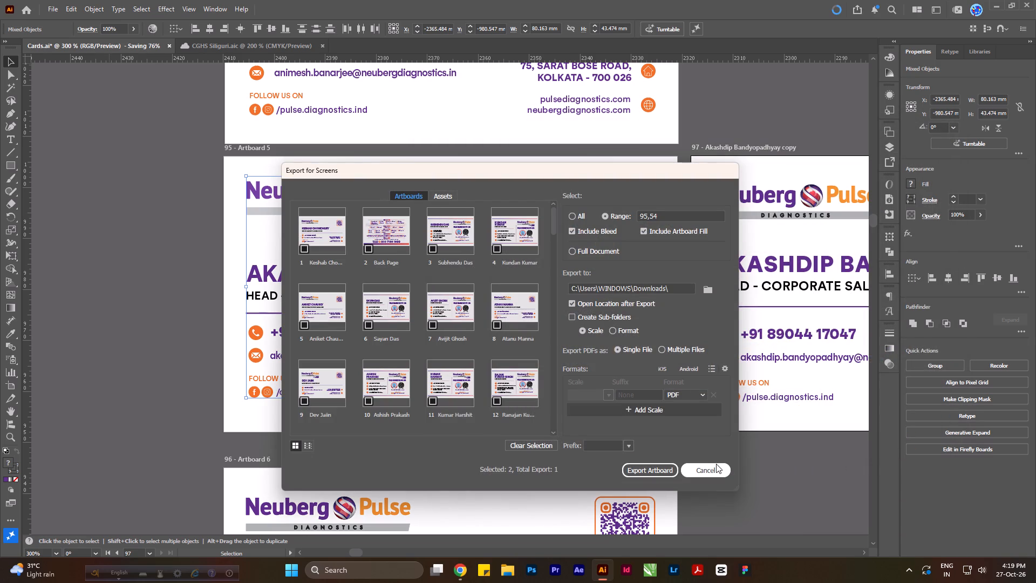
click(649, 469)
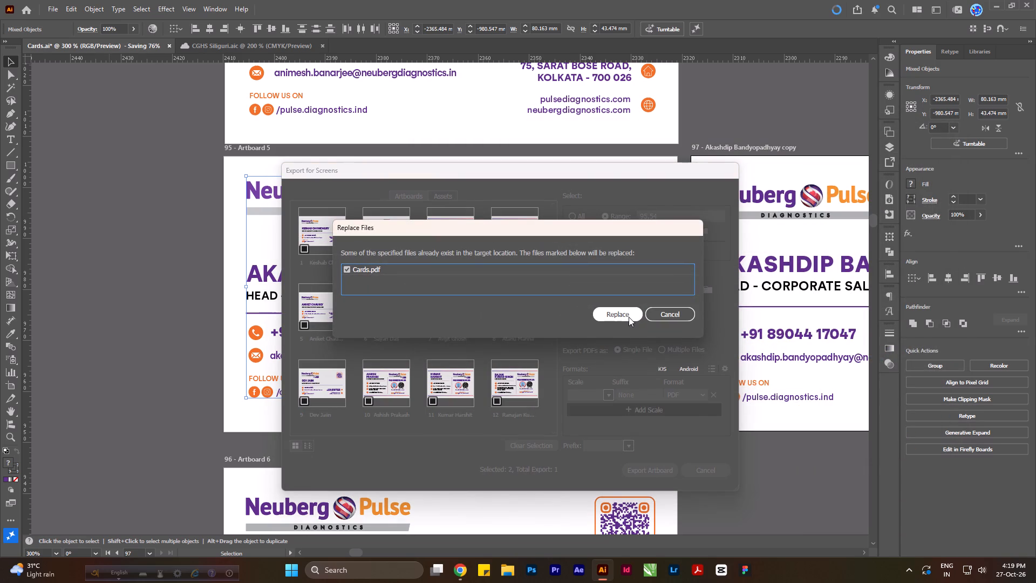
drag(629, 317, 629, 322)
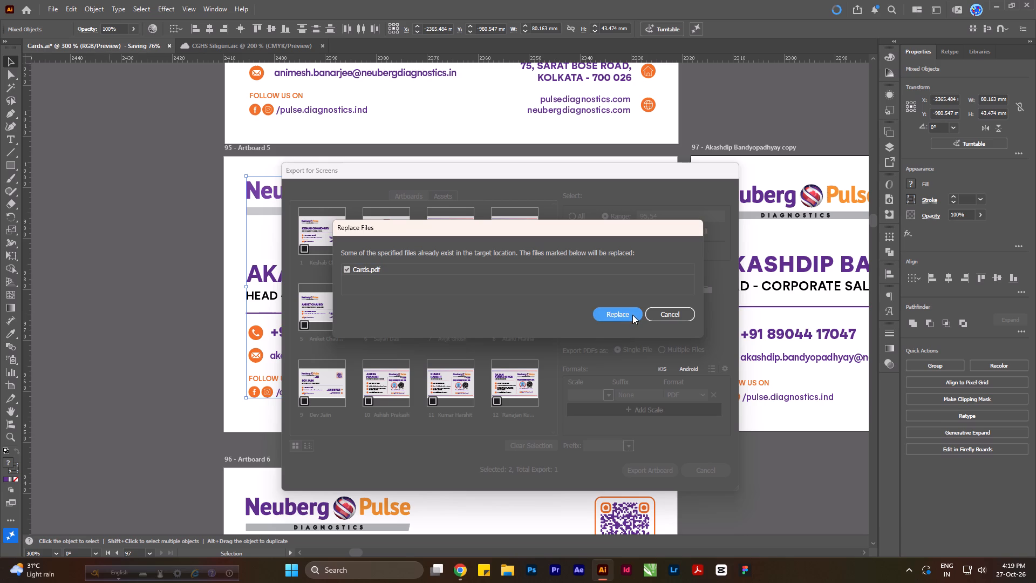
click(635, 310)
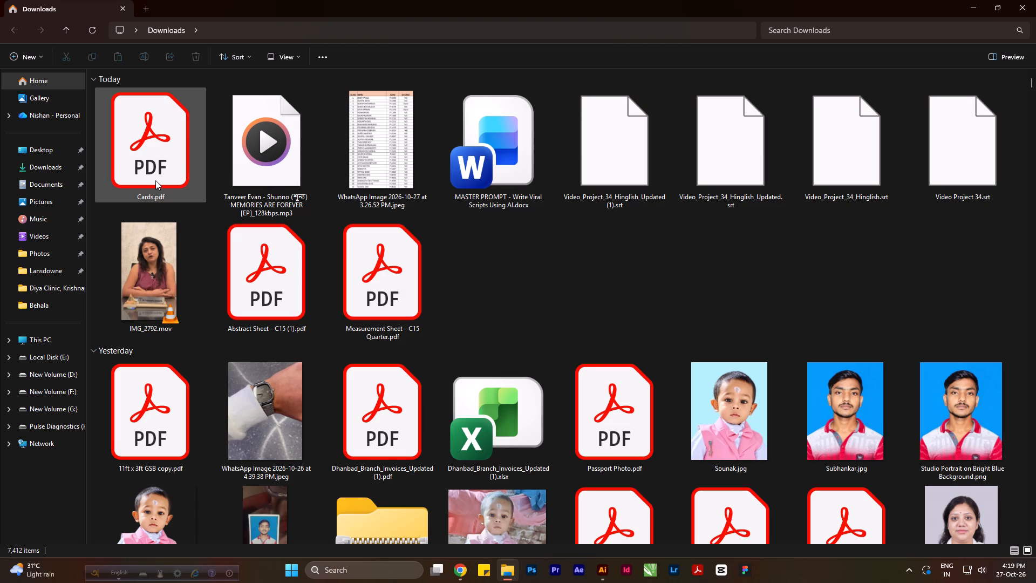
Rename the exported Cards.pdf in the Downloads folder as Asansol.
right_click(155, 180)
click(241, 191)
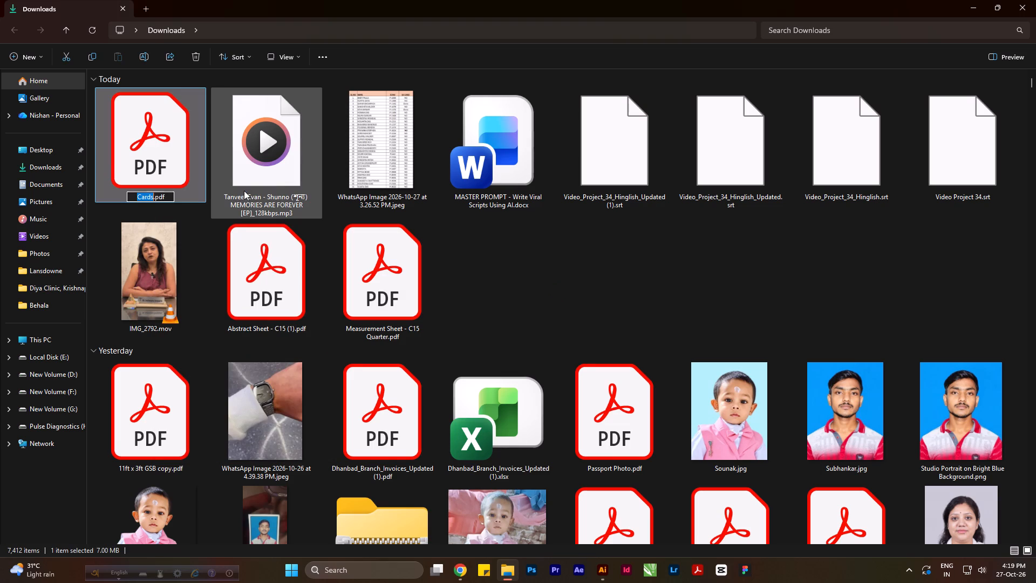
text(Asansol)
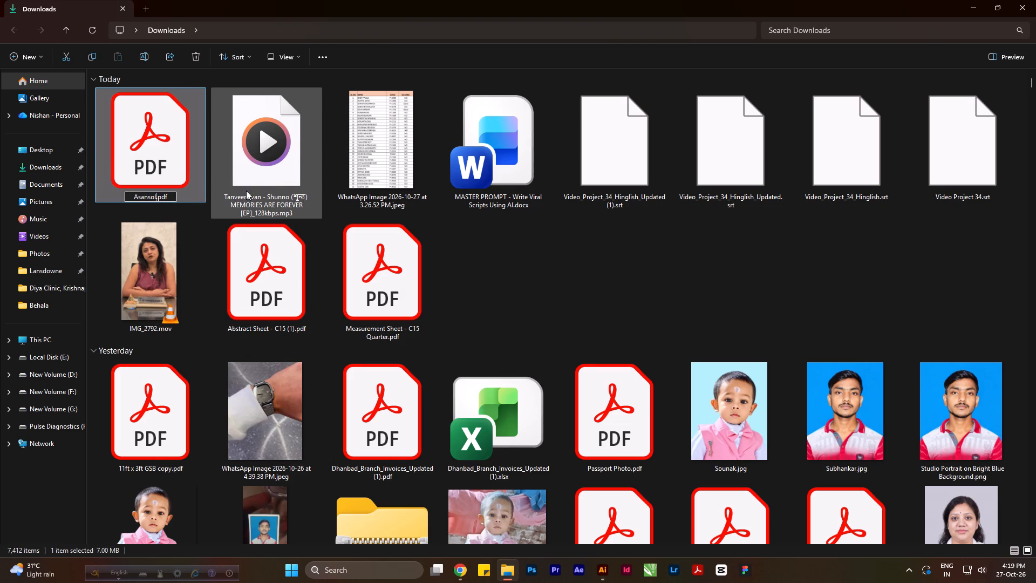
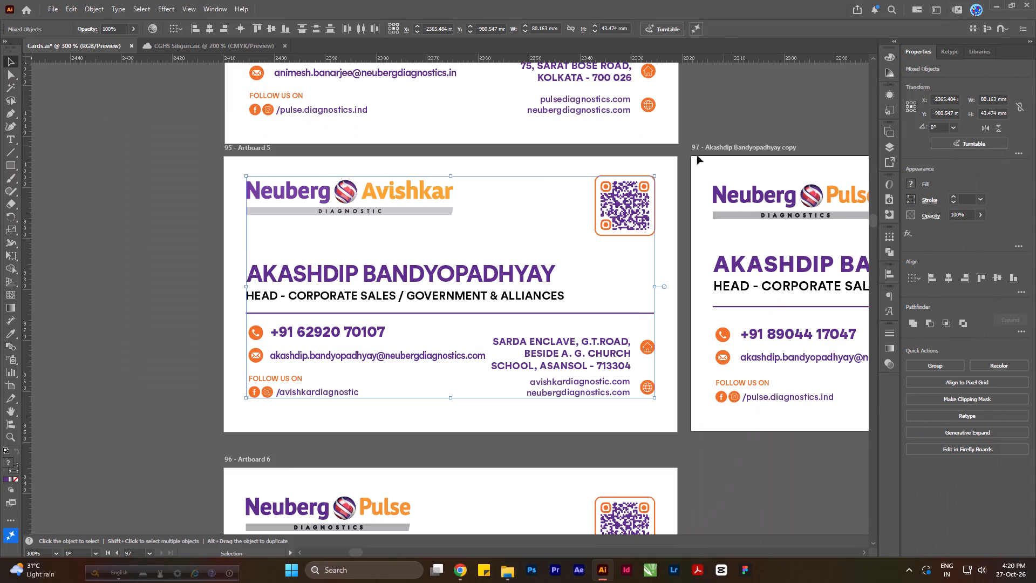
Export artboards 97 and 54 for screens as a single PDF file into the Downloads folder.
alt+scroll(379, 220, down, 2)
click(752, 155)
alt+scroll(752, 193, up, 1)
drag(815, 177, 735, 253)
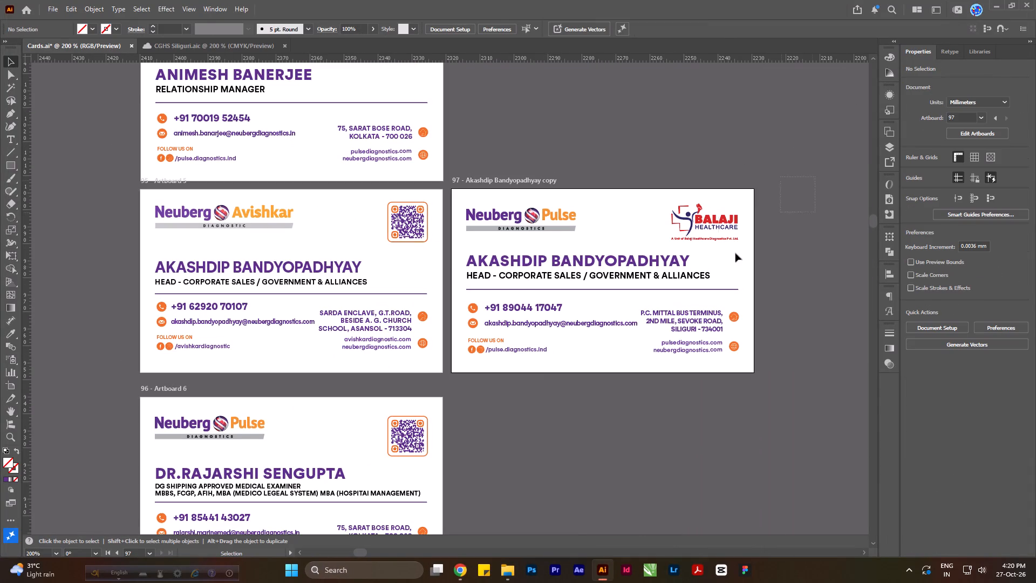
drag(735, 253, 468, 403)
click(49, 7)
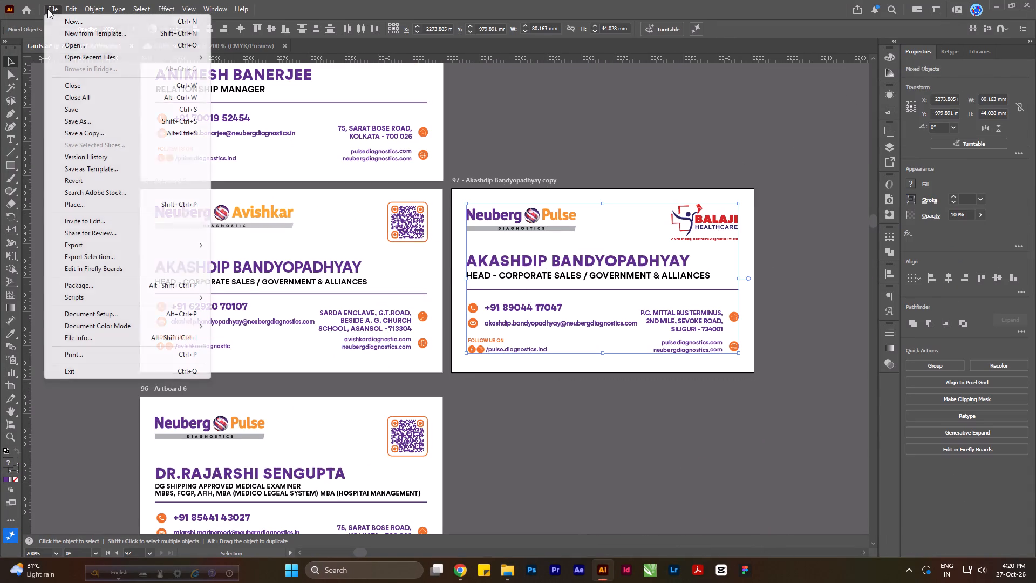
click(83, 256)
click(403, 194)
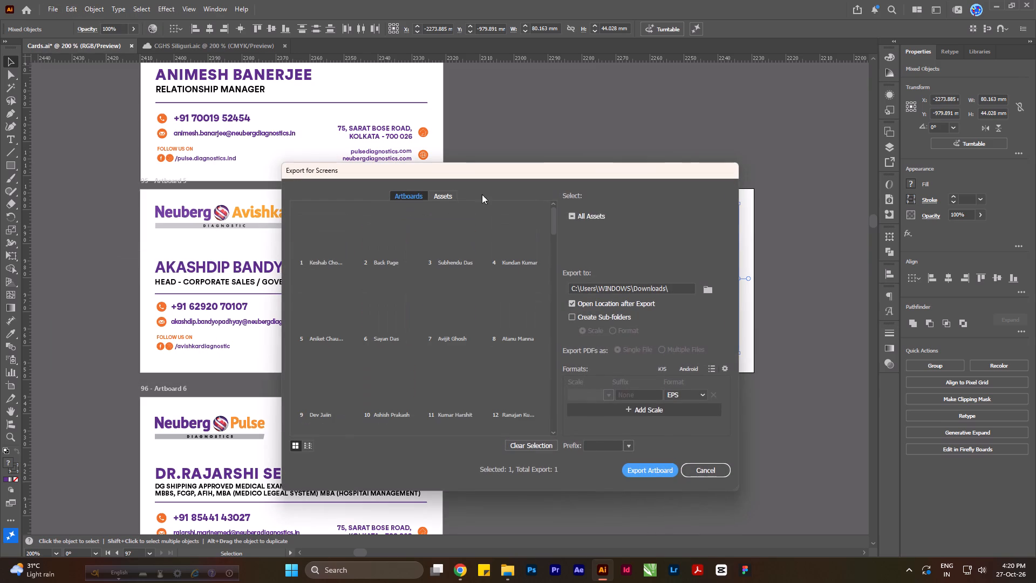
click(646, 217)
key(shift+Left)
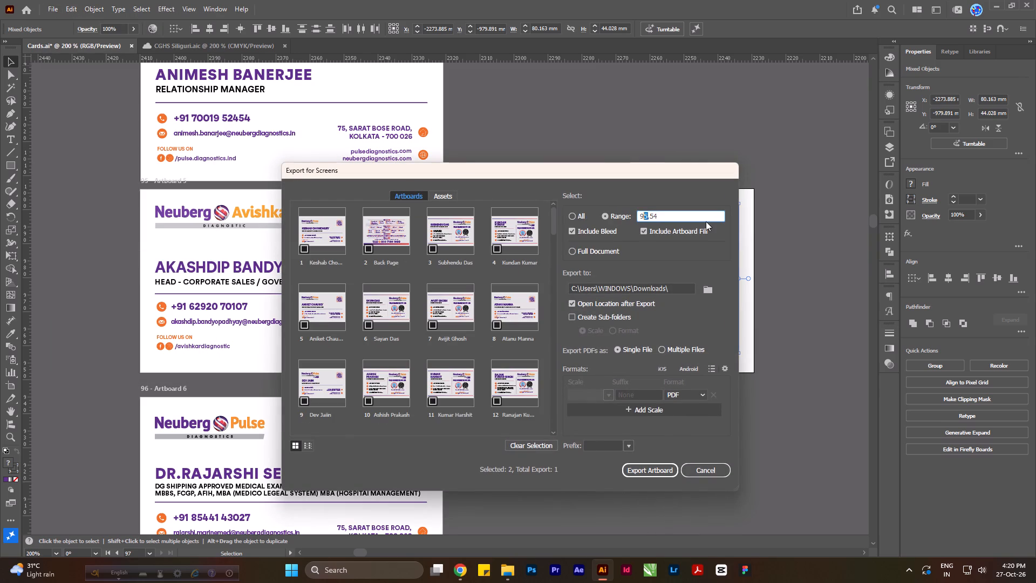
key(7)
click(656, 466)
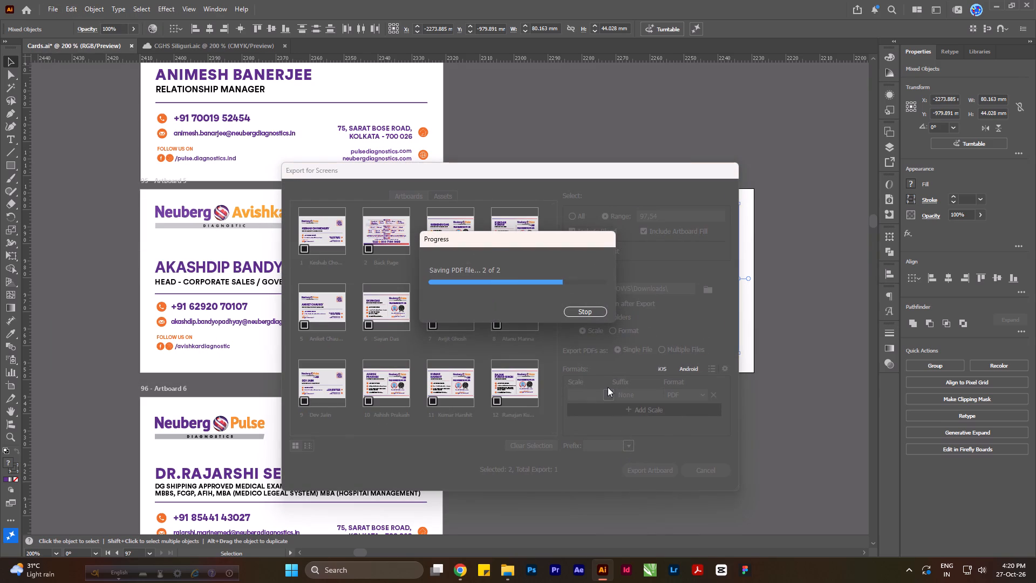
Switch to the Downloads folder and rename the newly exported Cards.pdf, beginning the name with Silig.
key(ctrl+r)
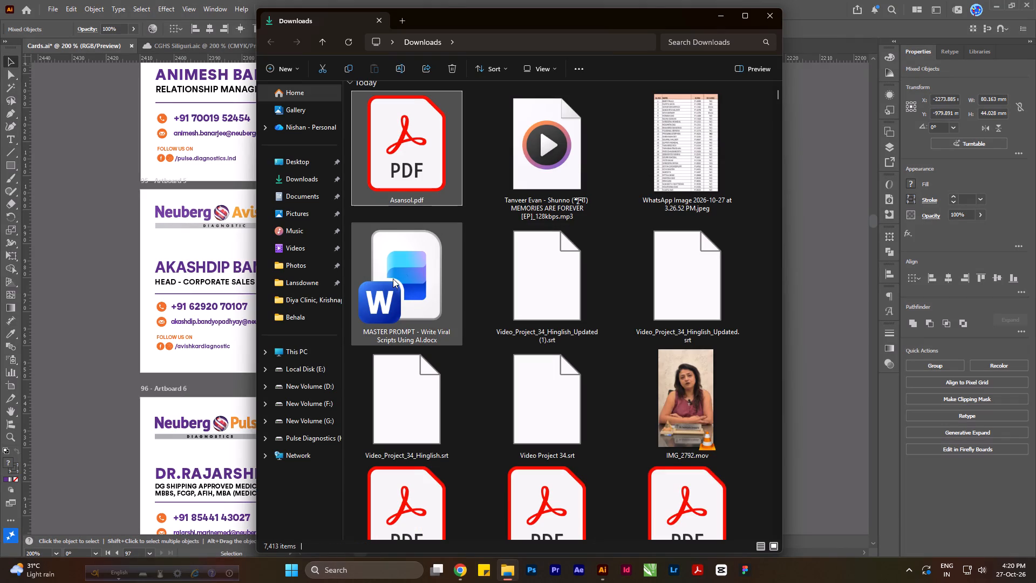
right_click(404, 178)
click(493, 191)
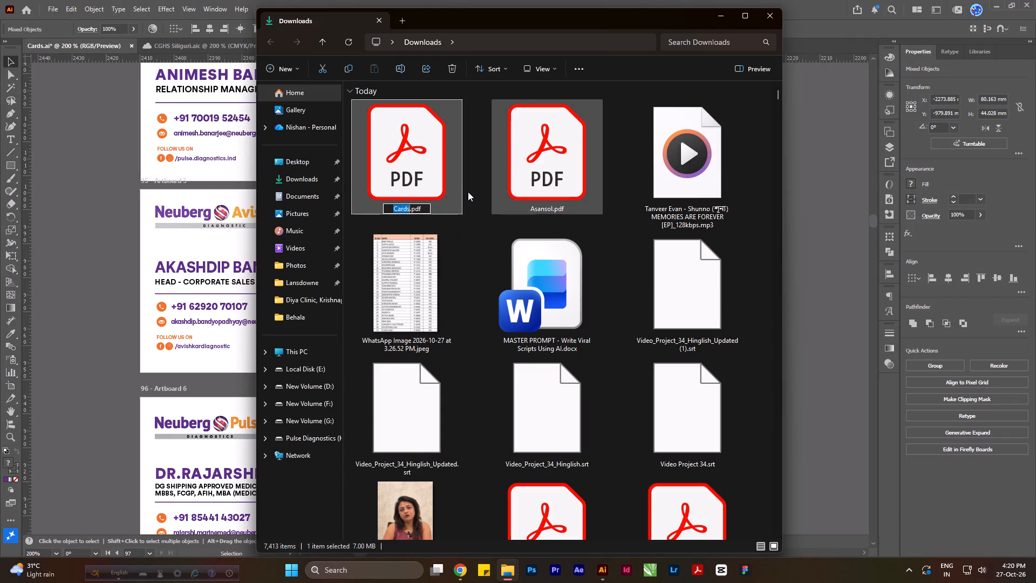
text(Silig)
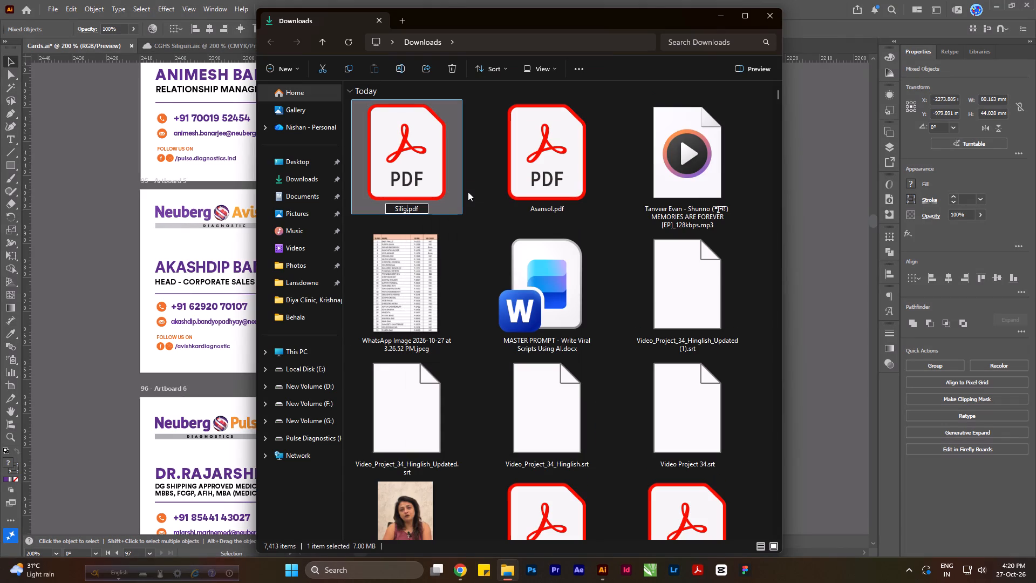
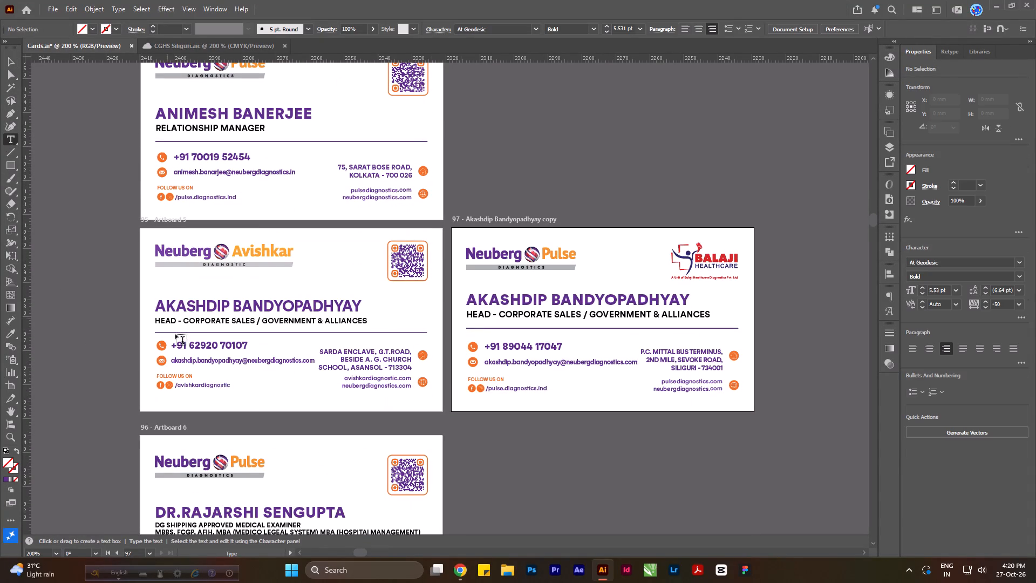
Replace the phone number on the Kolkata Neuberg Pulse card, artboard 84, with the one copied from the Neuberg Avishkar Asansol card.
click(205, 347)
key(ctrl+a)
key(ctrl+c)
scroll(268, 320, up, 14)
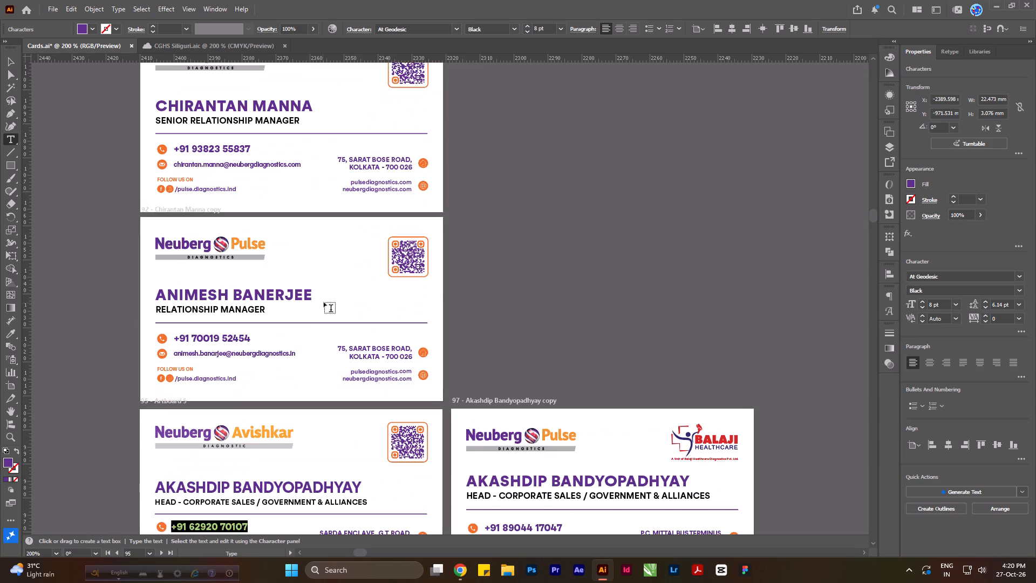
scroll(324, 302, up, 20)
scroll(324, 302, up, 16)
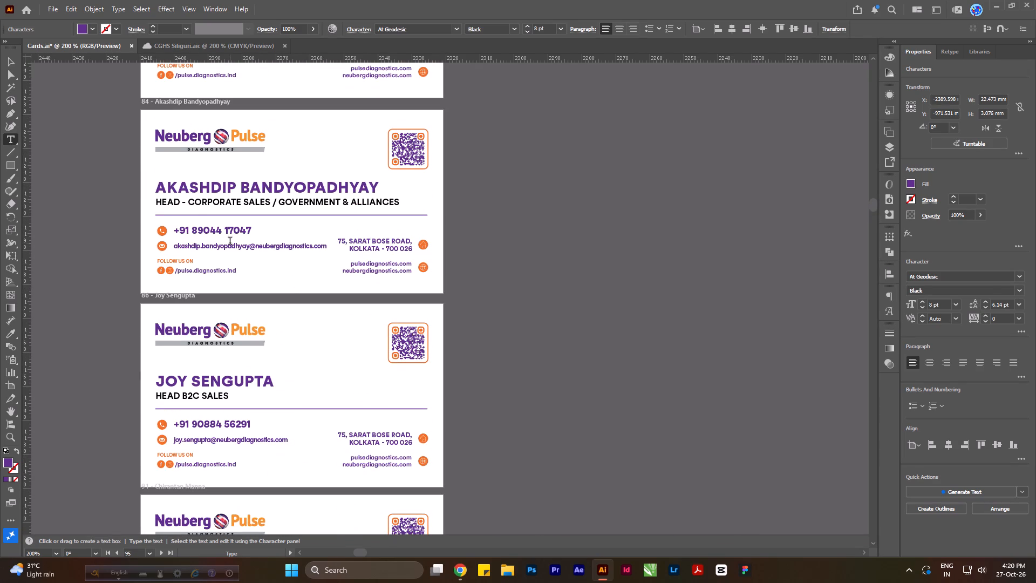
click(226, 234)
key(ctrl+a)
key(ctrl+v)
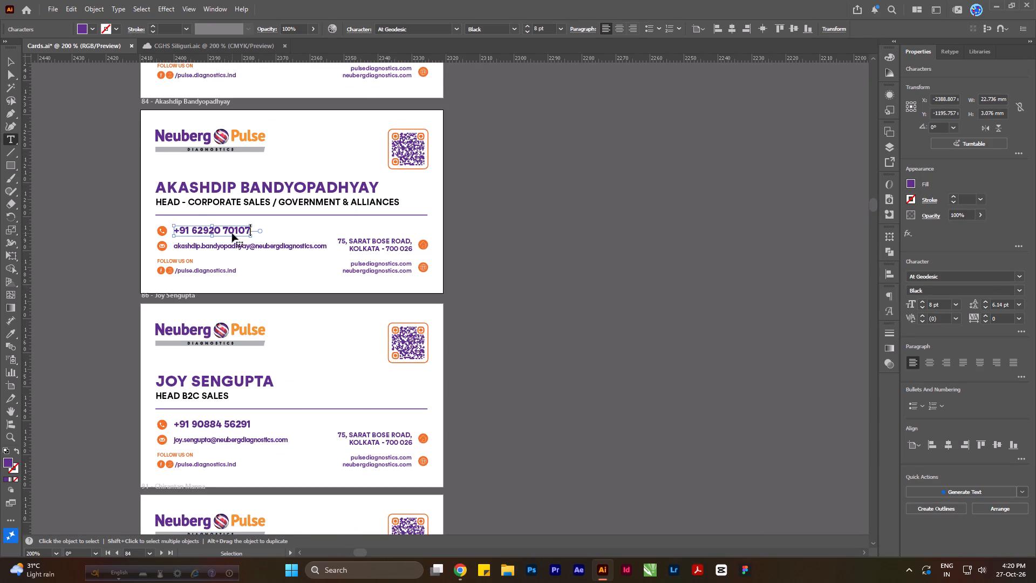
click(8, 57)
click(110, 111)
Export artboards 84 and 54 for screens as a single PDF file into the Downloads folder.
drag(125, 110, 453, 262)
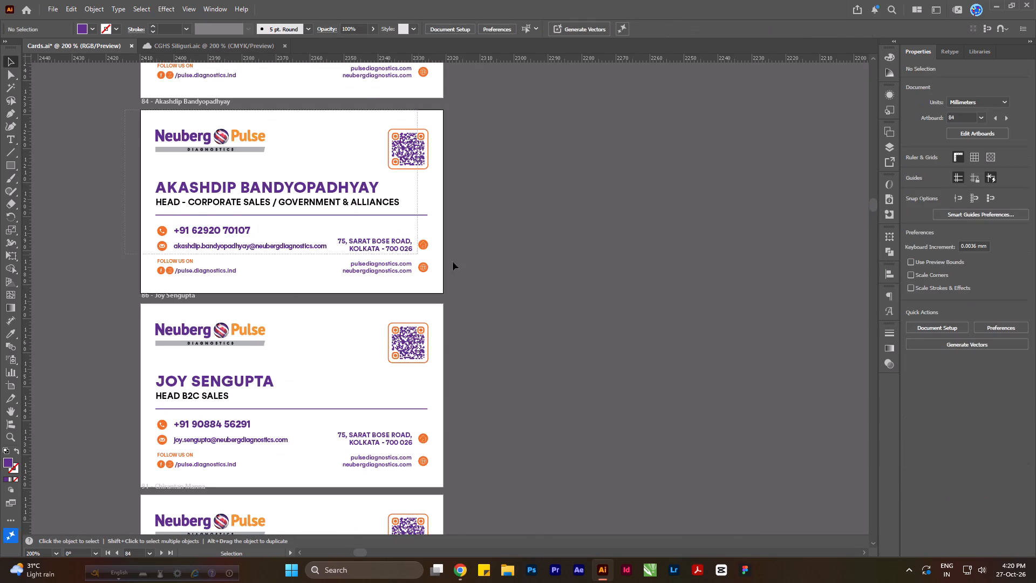
drag(453, 262, 488, 286)
scroll(237, 171, down, 2)
scroll(467, 189, up, 1)
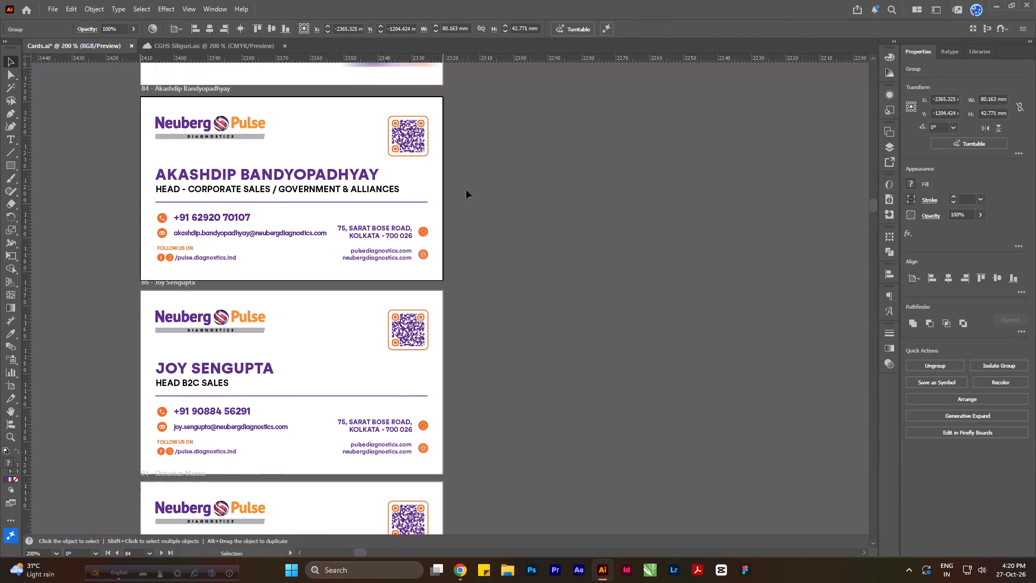
scroll(466, 190, up, 2)
click(49, 9)
click(88, 255)
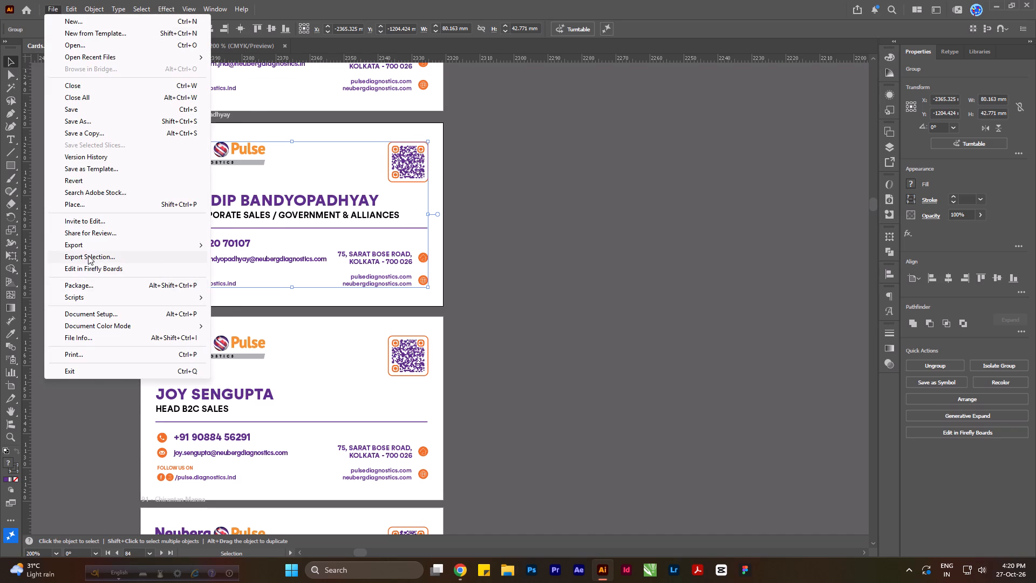
click(413, 190)
click(415, 198)
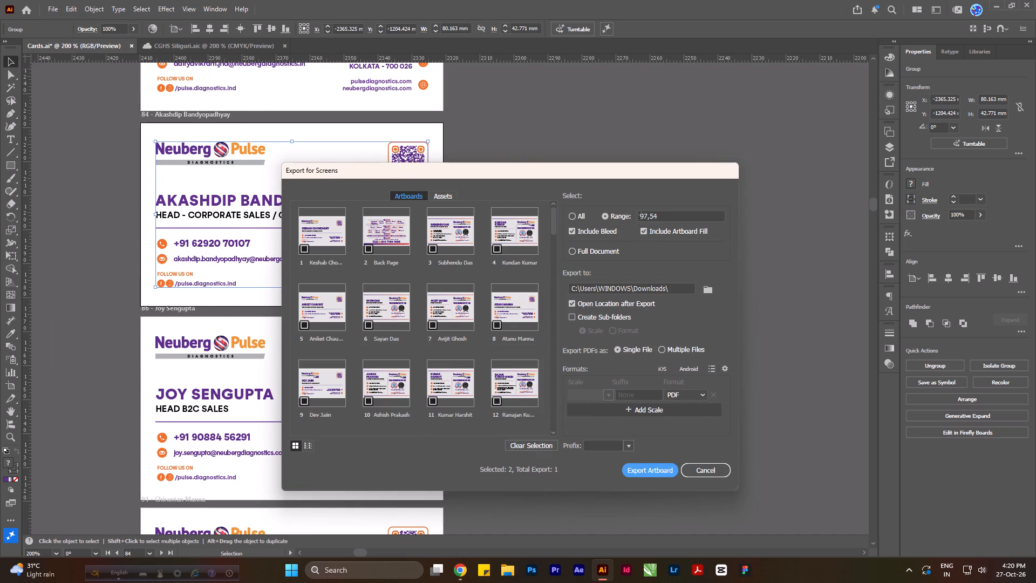
click(646, 215)
key(shift+Left)
key(shift+Left)
text(847)
key(BackSpace)
click(681, 268)
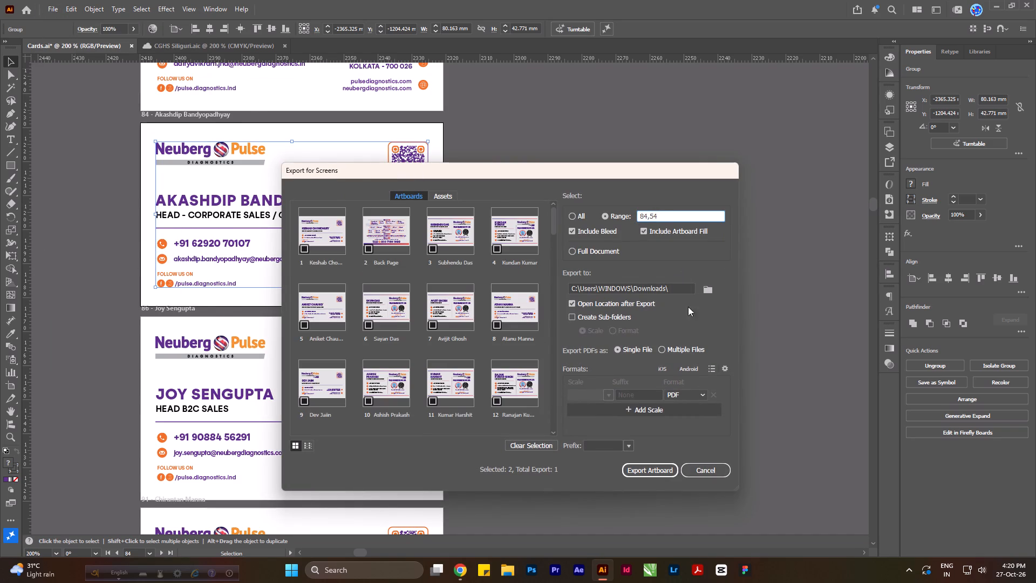
click(650, 465)
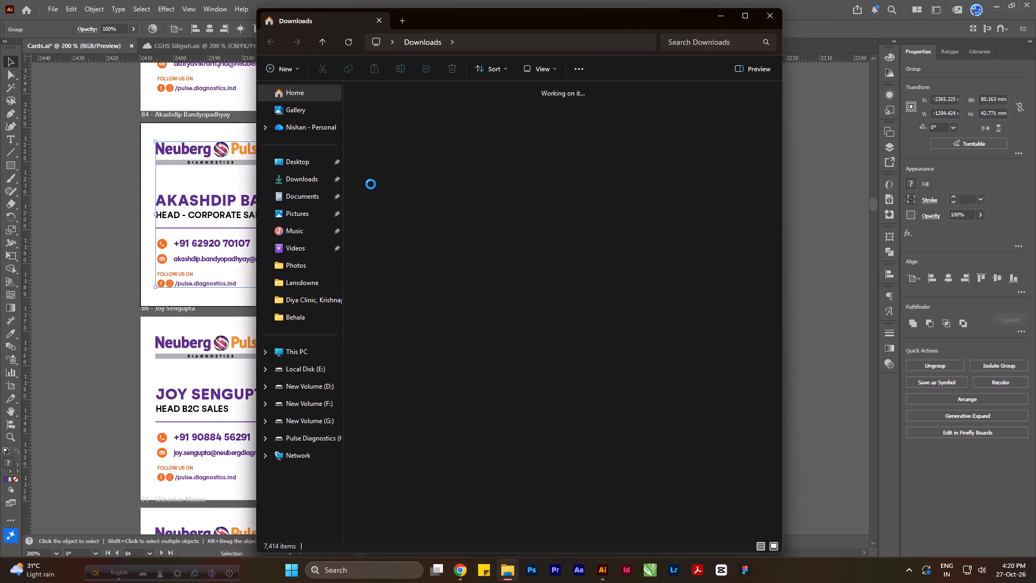
Rename the newly exported Cards.pdf in the Downloads folder as Kolkata.
right_click(386, 184)
click(479, 195)
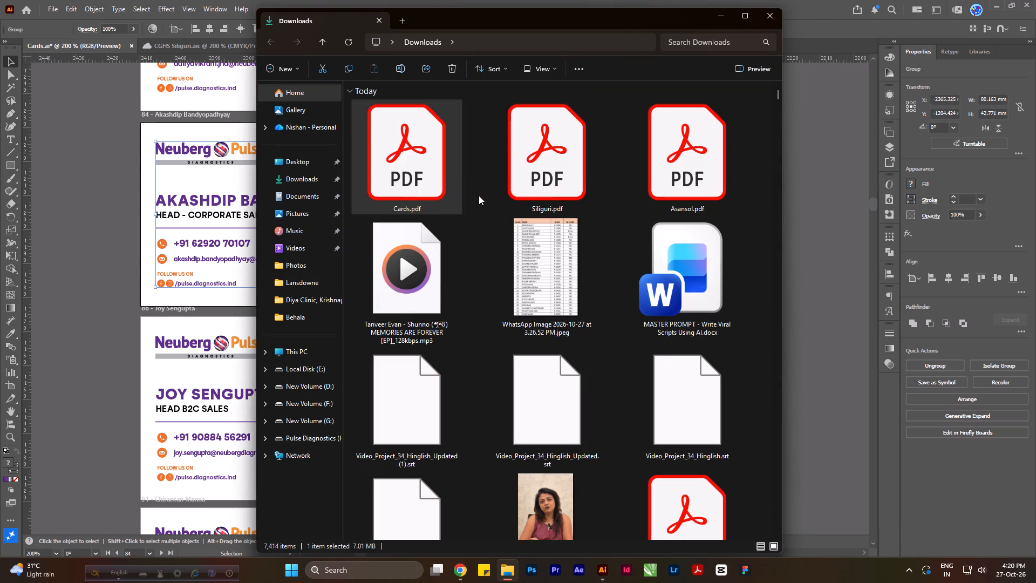
text(Kolkata)
key(Return)
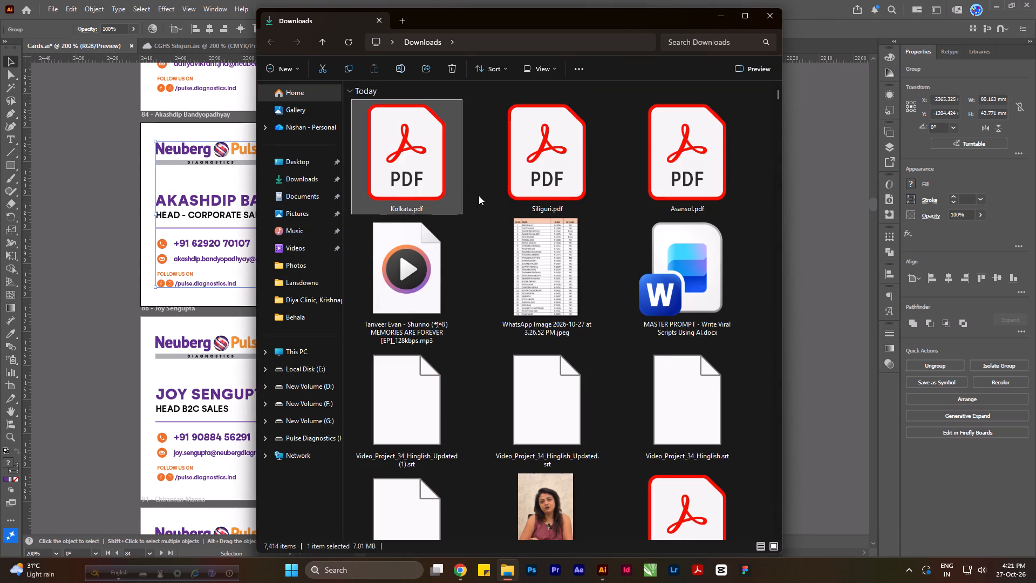
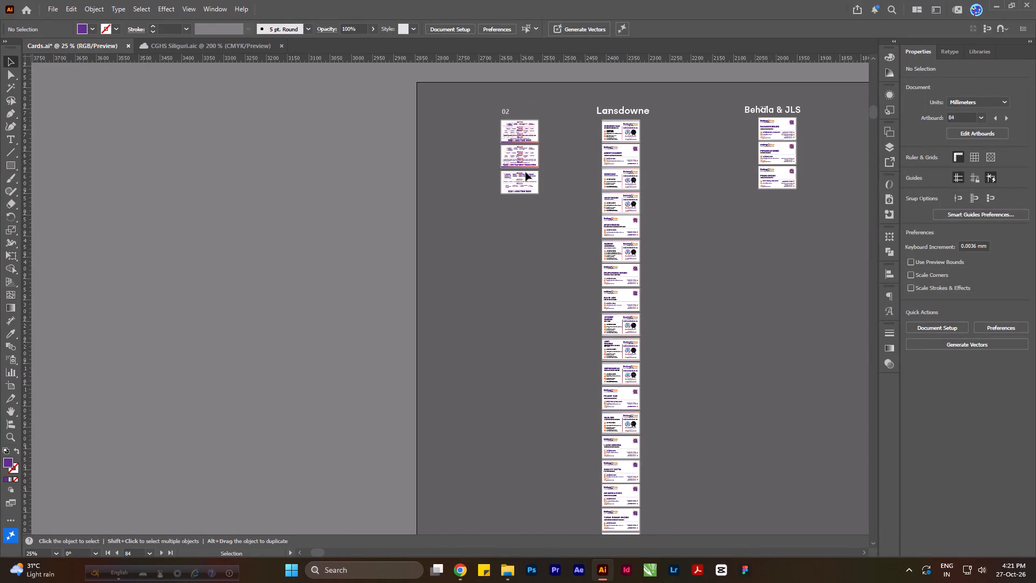
Select the whole medical examiner's Neuberg Pulse card on artboard 96 and open it for Export Selection.
alt+scroll(526, 172, up, 5)
scroll(518, 168, up, 6)
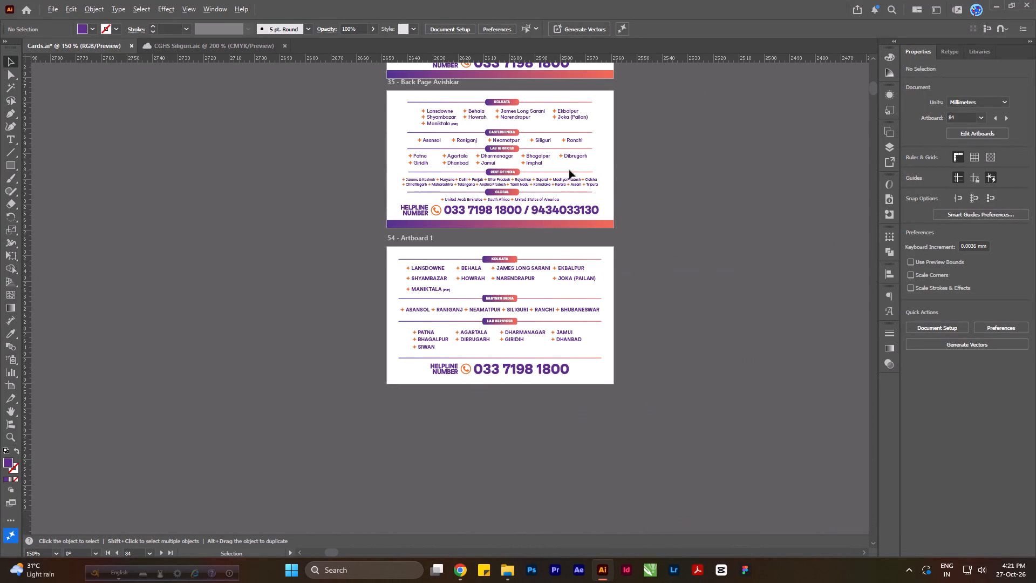
scroll(572, 170, up, 1)
alt+scroll(587, 320, up, 1)
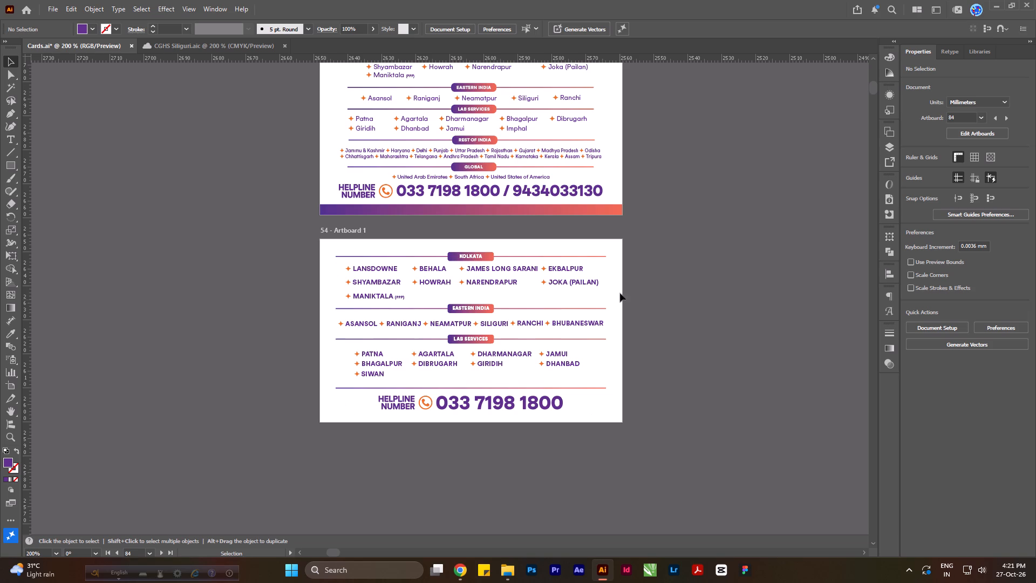
scroll(480, 328, down, 5)
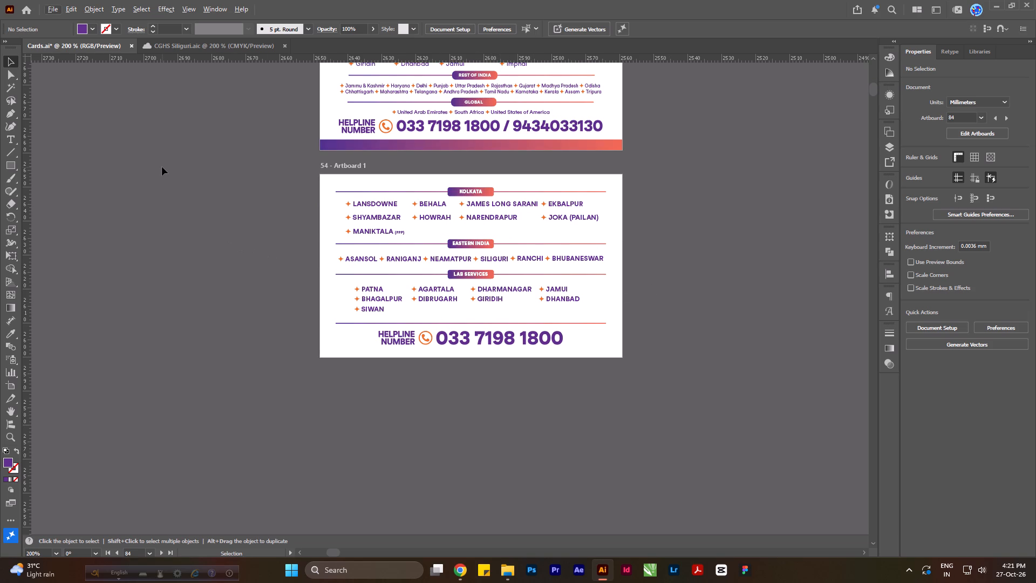
alt+scroll(215, 178, down, 4)
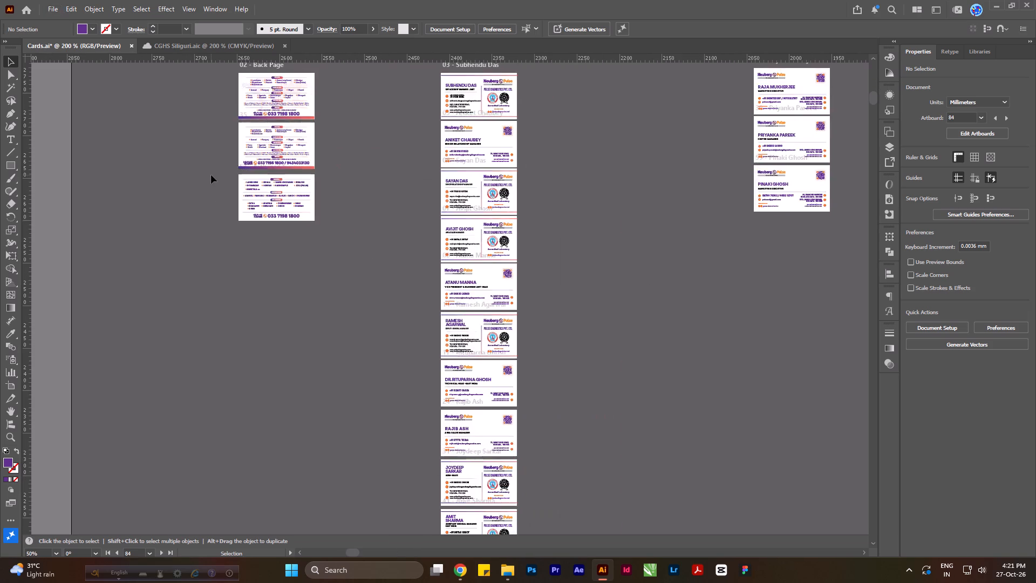
scroll(230, 173, down, 20)
scroll(230, 173, down, 20)
scroll(230, 173, down, 20)
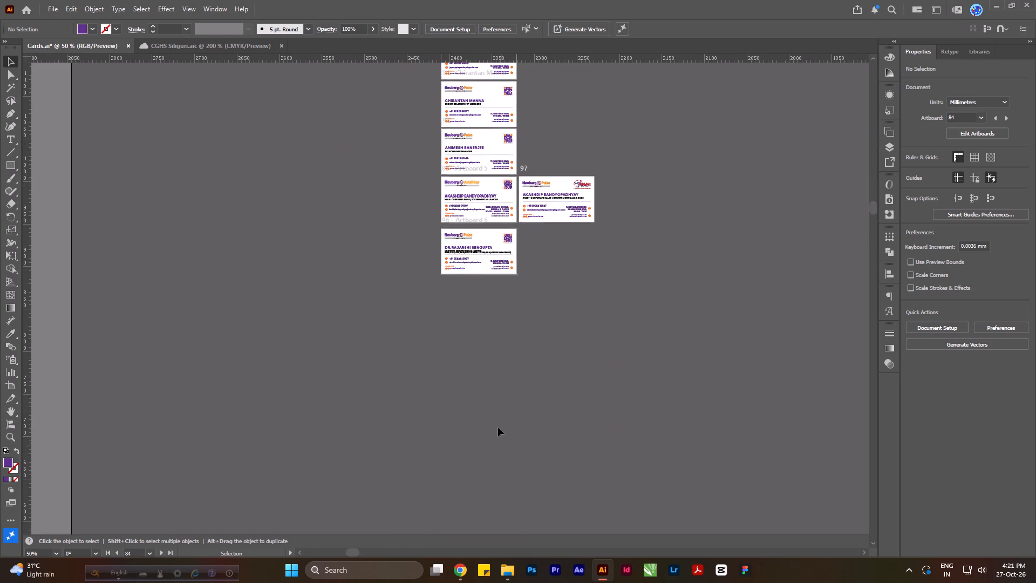
alt+scroll(480, 177, up, 4)
drag(685, 478, 297, 252)
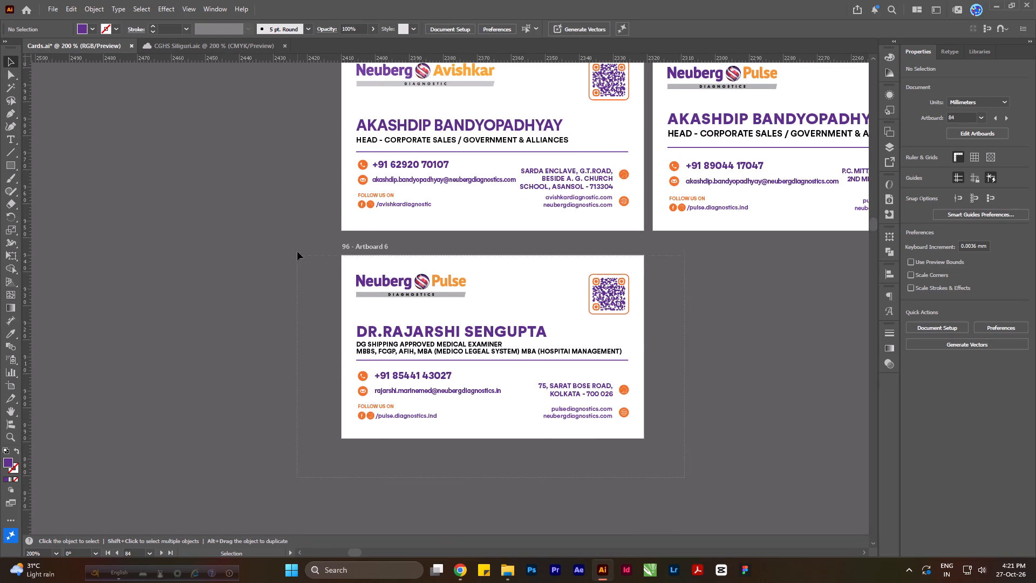
drag(297, 252, 296, 249)
click(54, 8)
click(124, 260)
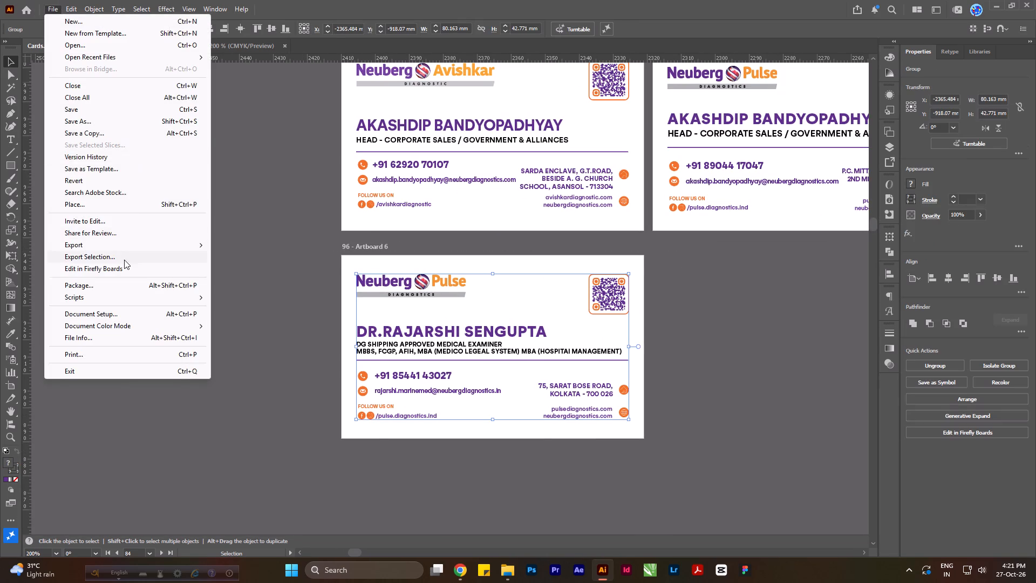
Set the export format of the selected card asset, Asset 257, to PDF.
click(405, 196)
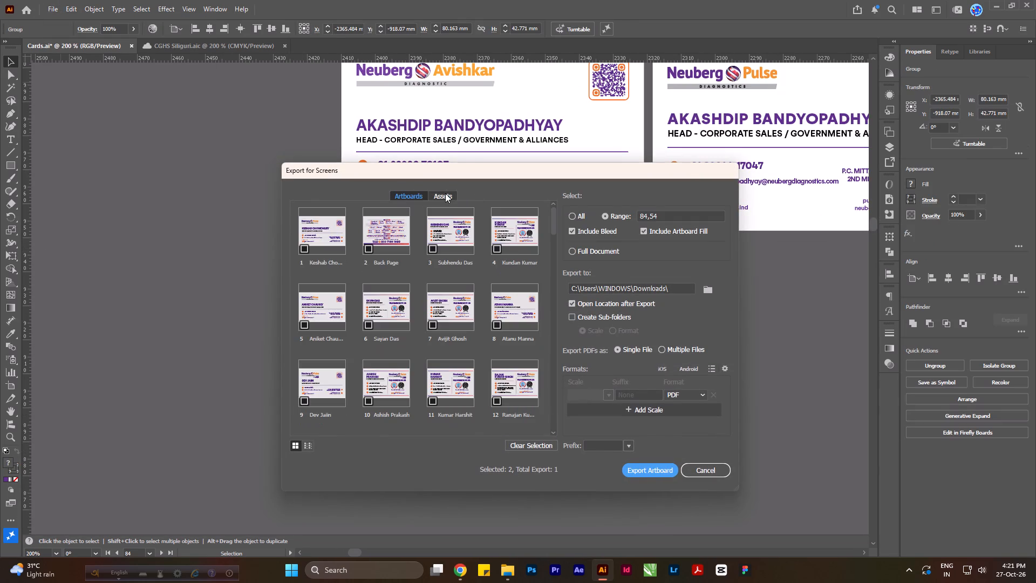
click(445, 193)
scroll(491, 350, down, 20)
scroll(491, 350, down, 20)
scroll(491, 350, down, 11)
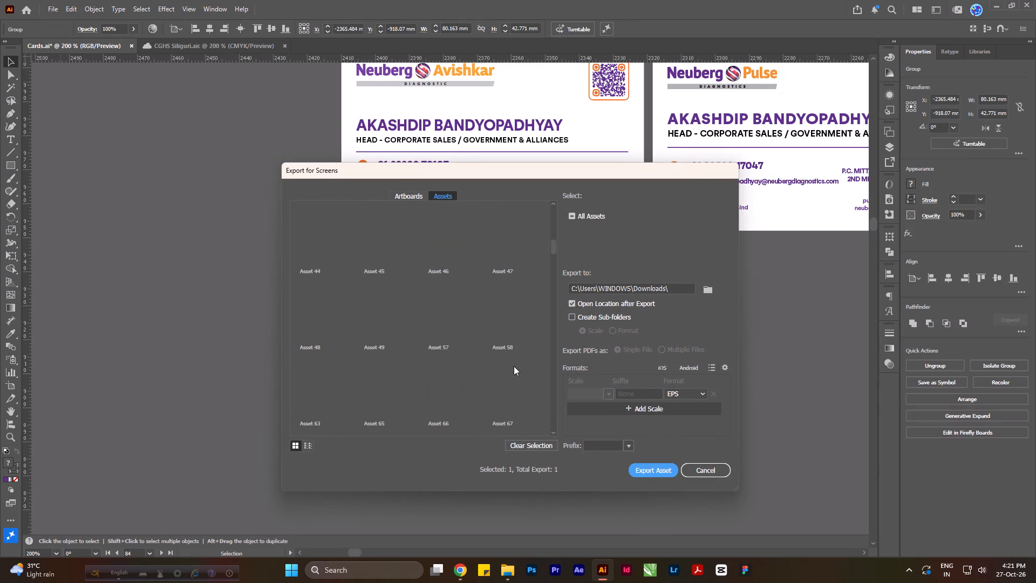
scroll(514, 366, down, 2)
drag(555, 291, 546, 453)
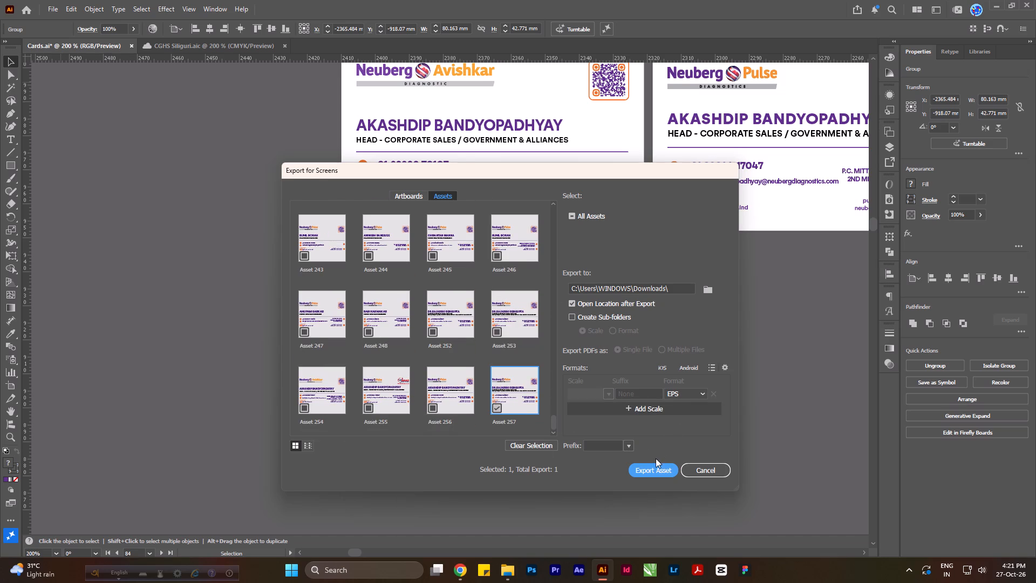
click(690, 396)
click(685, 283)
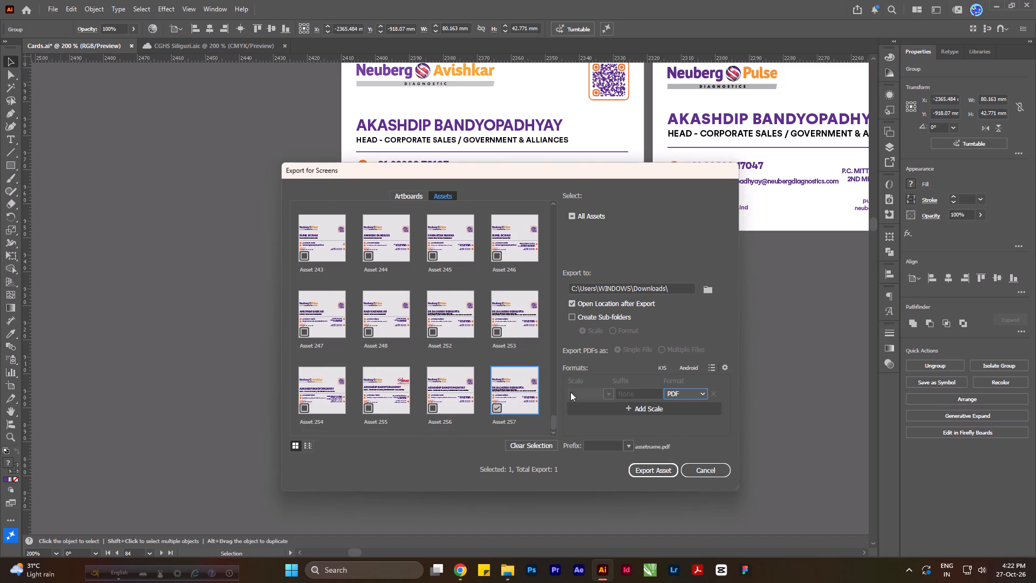
Add artboard 96 to the artboard export range alongside 54 and 84, and set the PDFs to export as multiple files.
click(408, 193)
scroll(471, 267, down, 11)
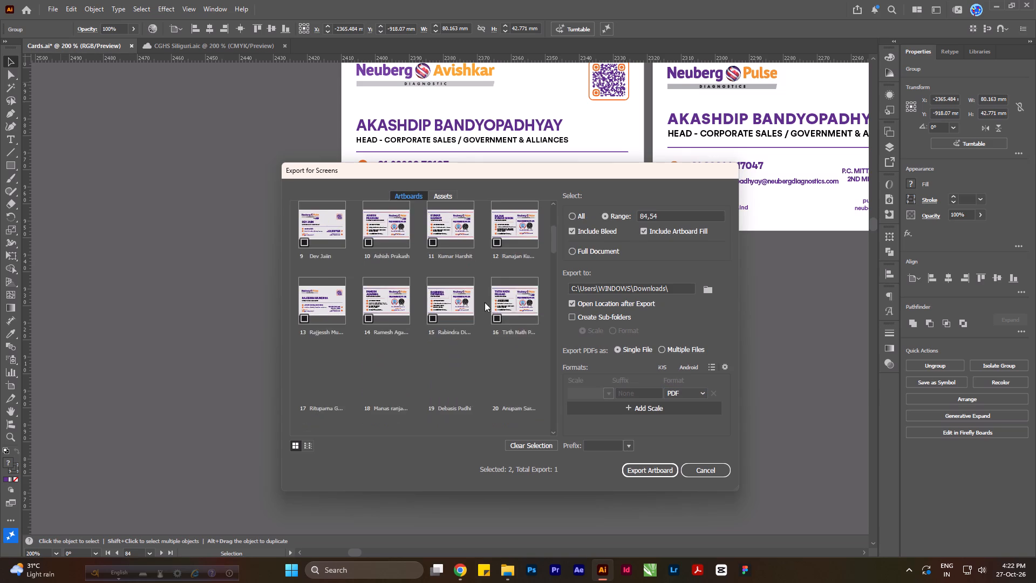
scroll(485, 302, down, 20)
scroll(485, 302, down, 20)
scroll(485, 302, down, 1)
drag(554, 364, 548, 440)
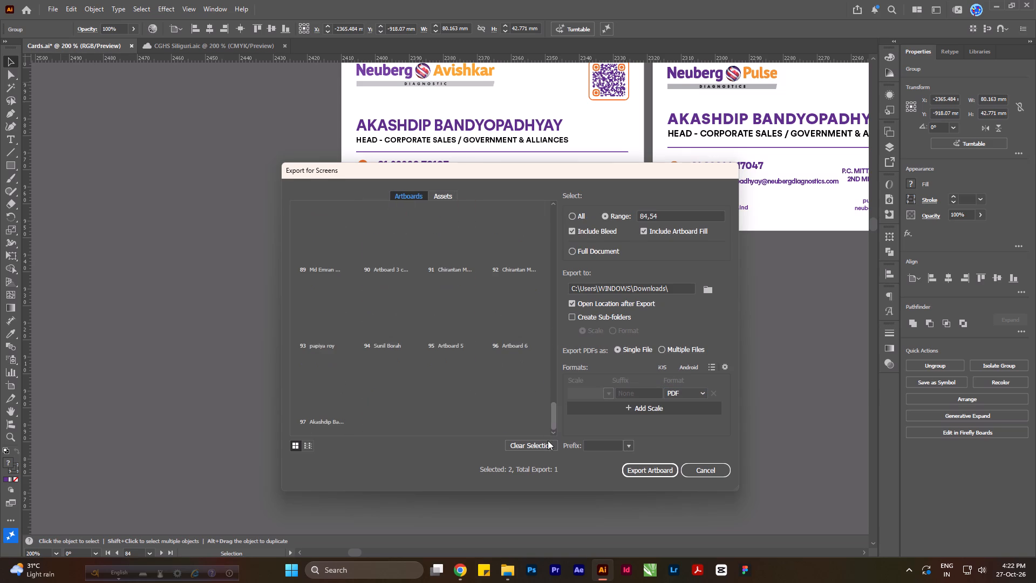
drag(548, 440, 548, 442)
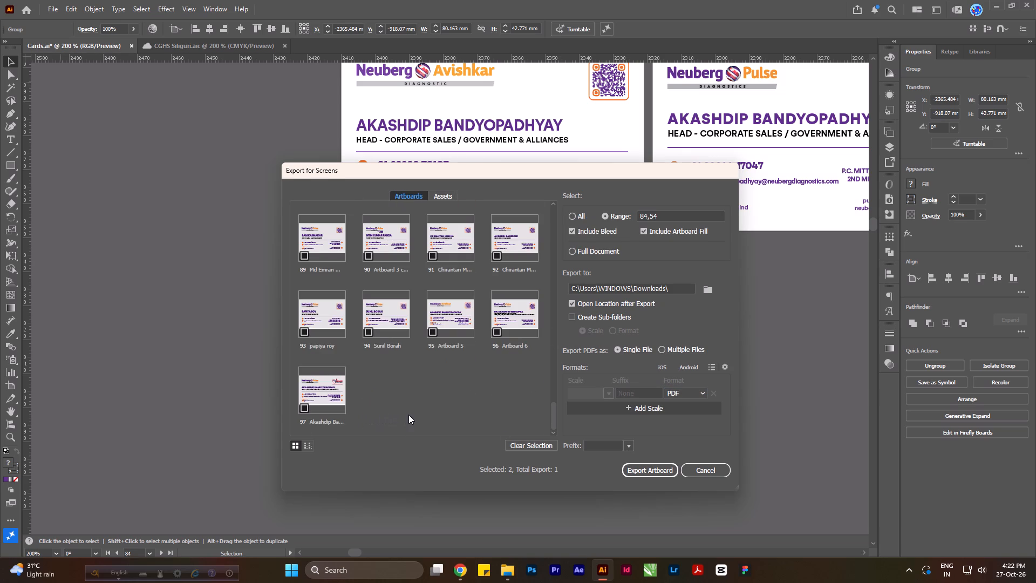
drag(494, 179, 406, 302)
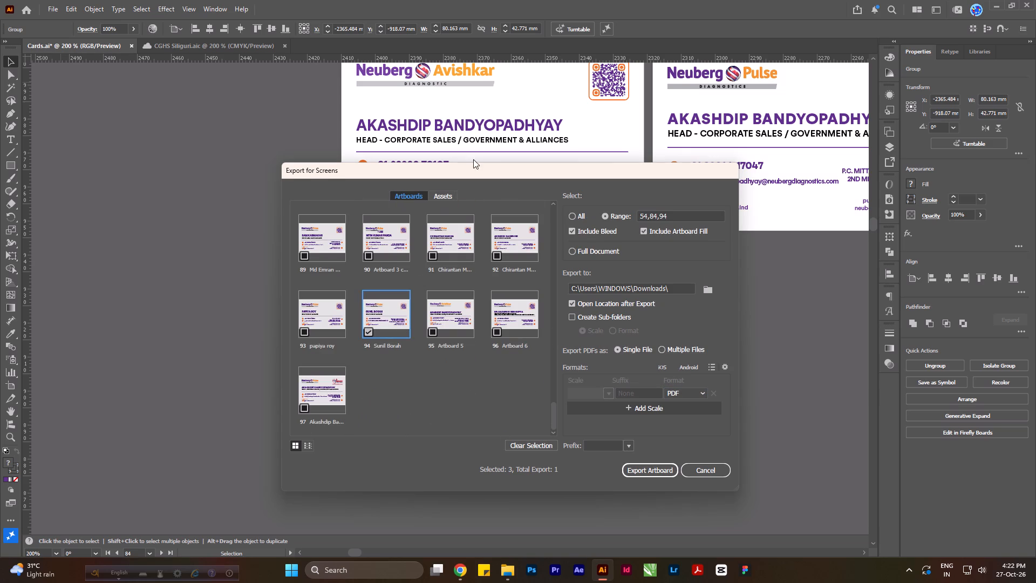
click(386, 334)
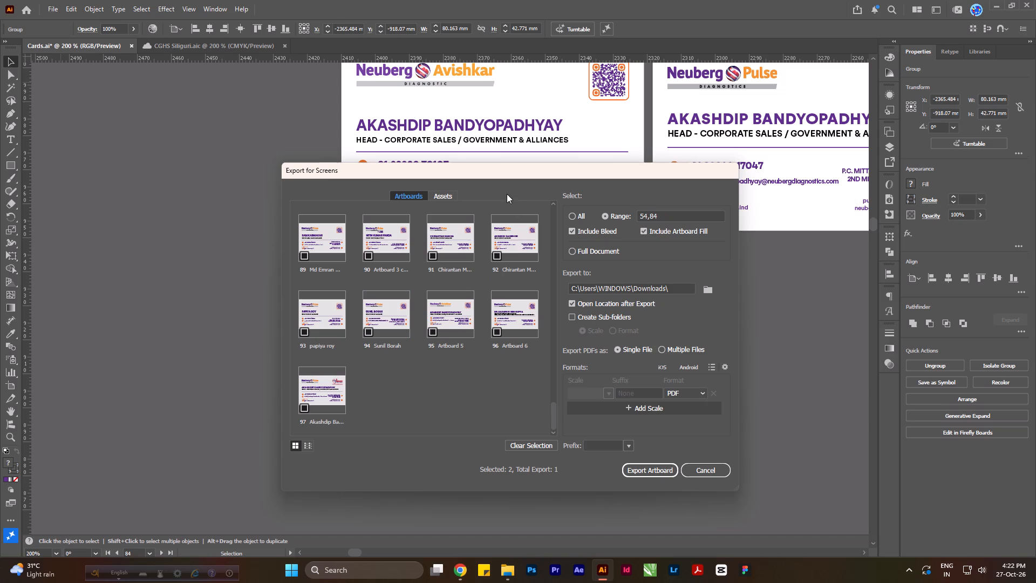
drag(502, 175, 523, 203)
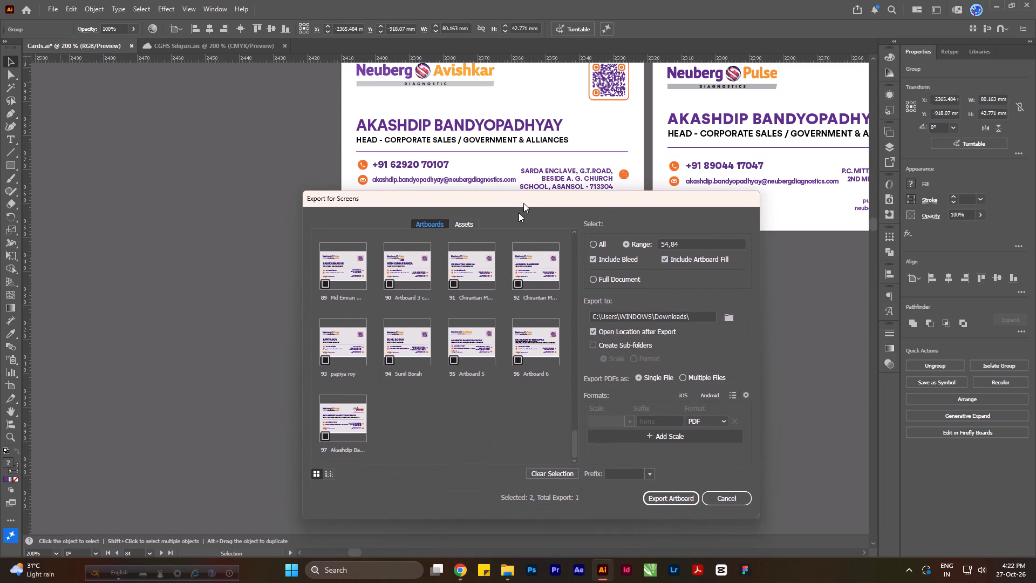
click(516, 362)
drag(575, 201, 492, 413)
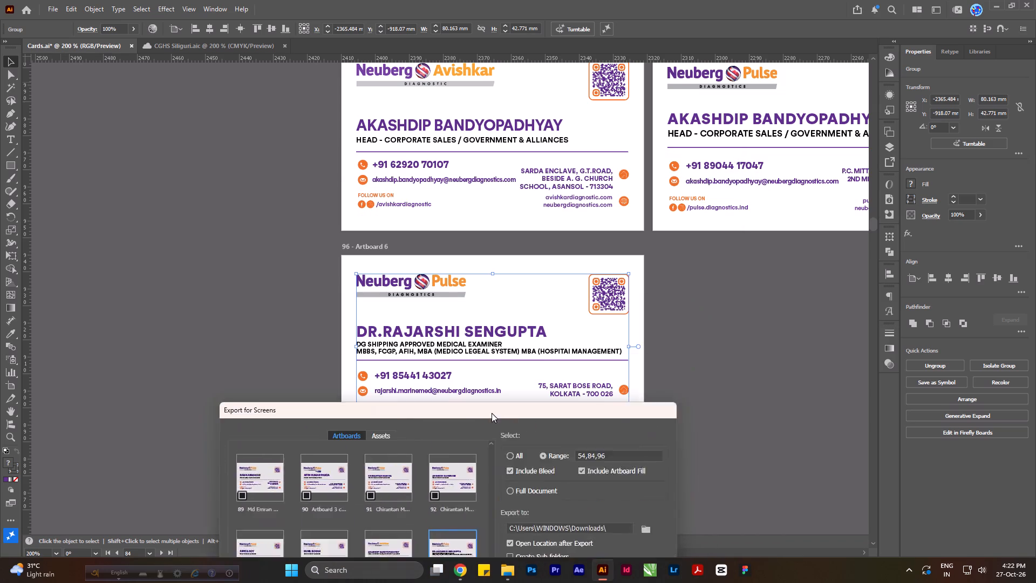
drag(492, 413, 546, 188)
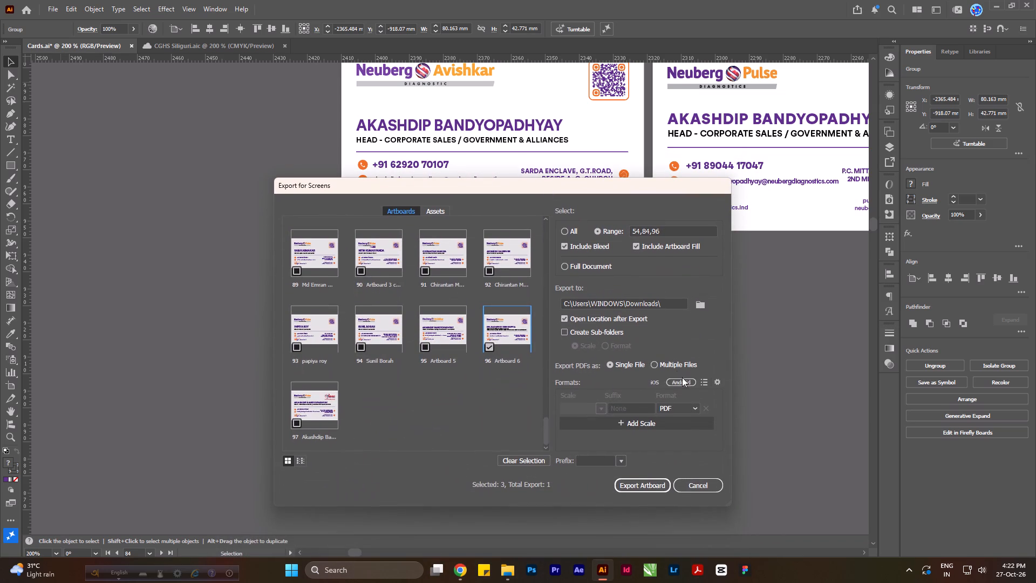
click(652, 366)
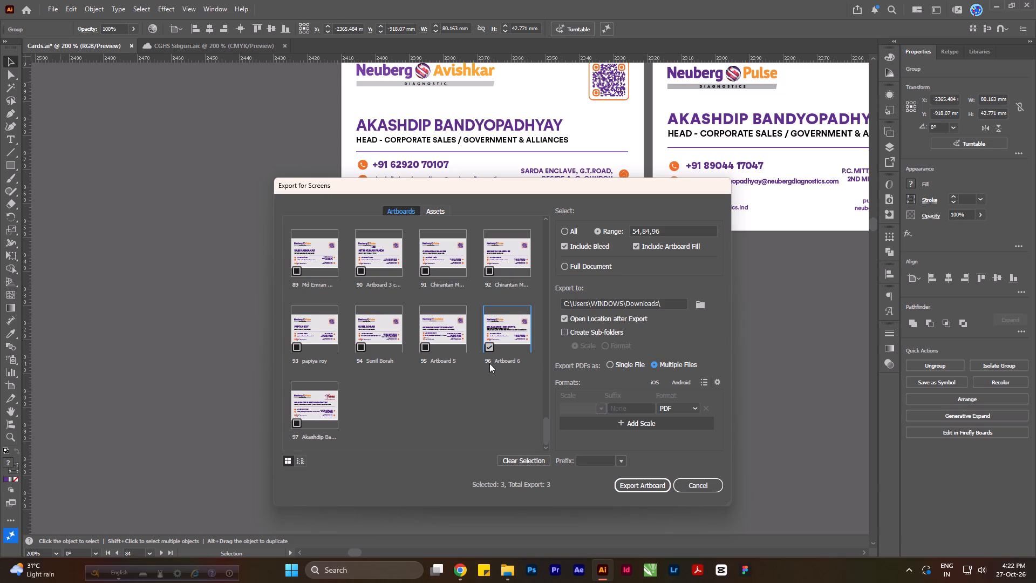
Open the name of artboard 96 for editing in the artboard export list.
click(497, 362)
drag(527, 189, 589, 356)
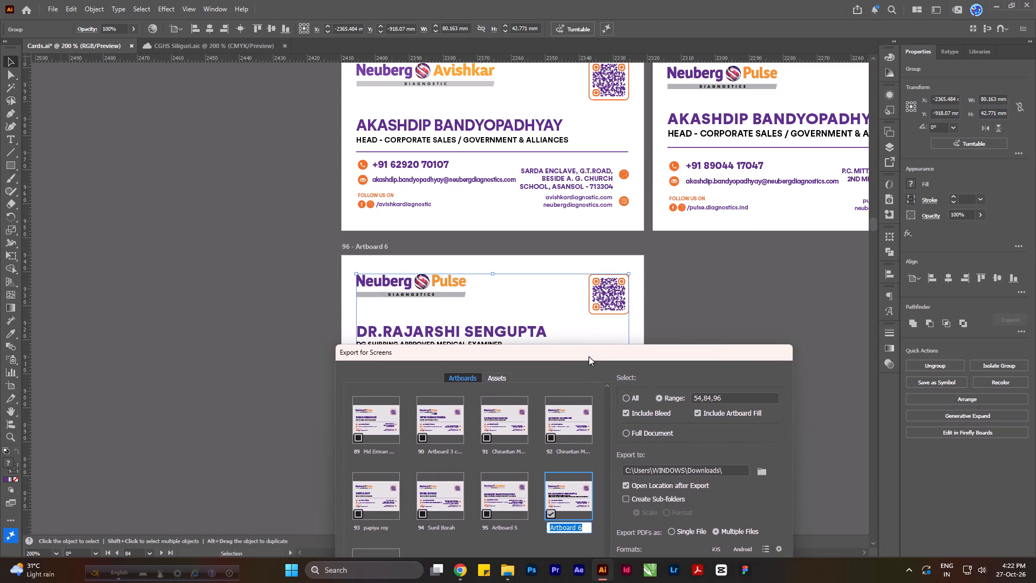
Rename artboard 96, Artboard 6, in Export for Screens with the title and full name of the doctor on its card.
drag(589, 356, 590, 353)
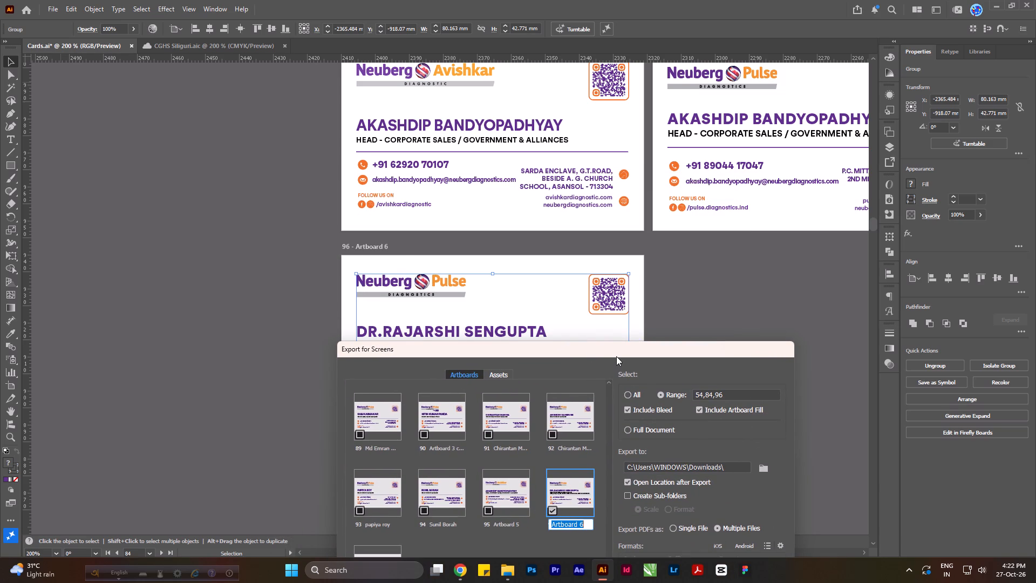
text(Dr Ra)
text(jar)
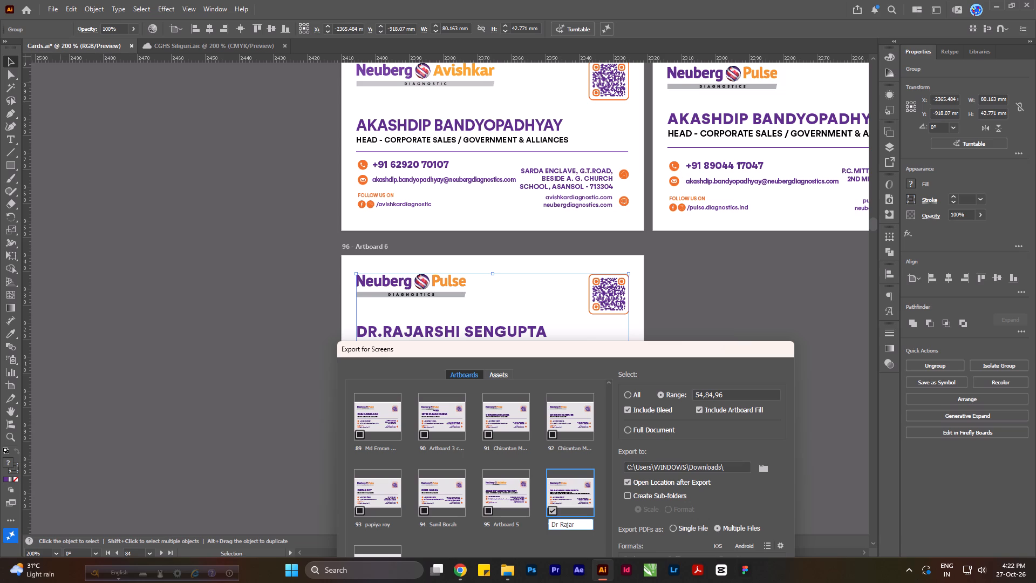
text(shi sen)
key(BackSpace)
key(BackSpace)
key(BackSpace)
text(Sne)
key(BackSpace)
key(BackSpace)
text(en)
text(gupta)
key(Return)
Limit the export range to artboard 96 and export it as a PDF into the Downloads folder.
drag(620, 351, 589, 104)
click(673, 402)
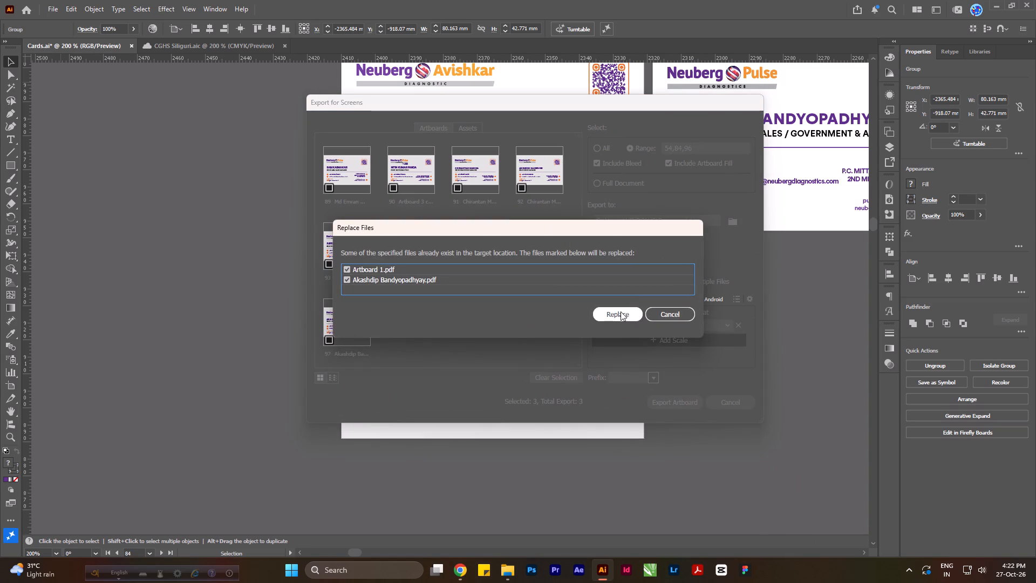
click(678, 316)
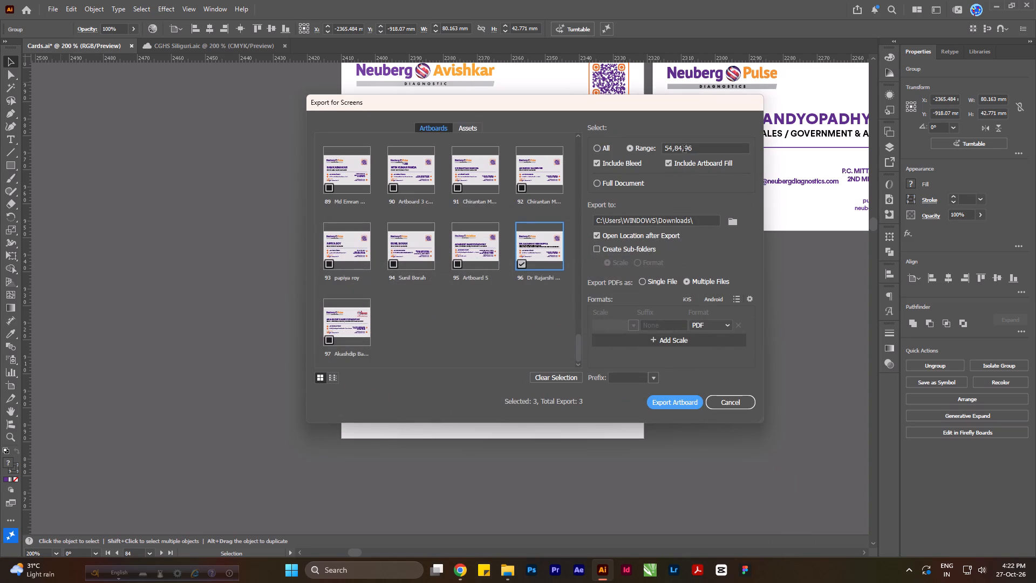
drag(684, 149, 577, 149)
key(BackSpace)
click(527, 321)
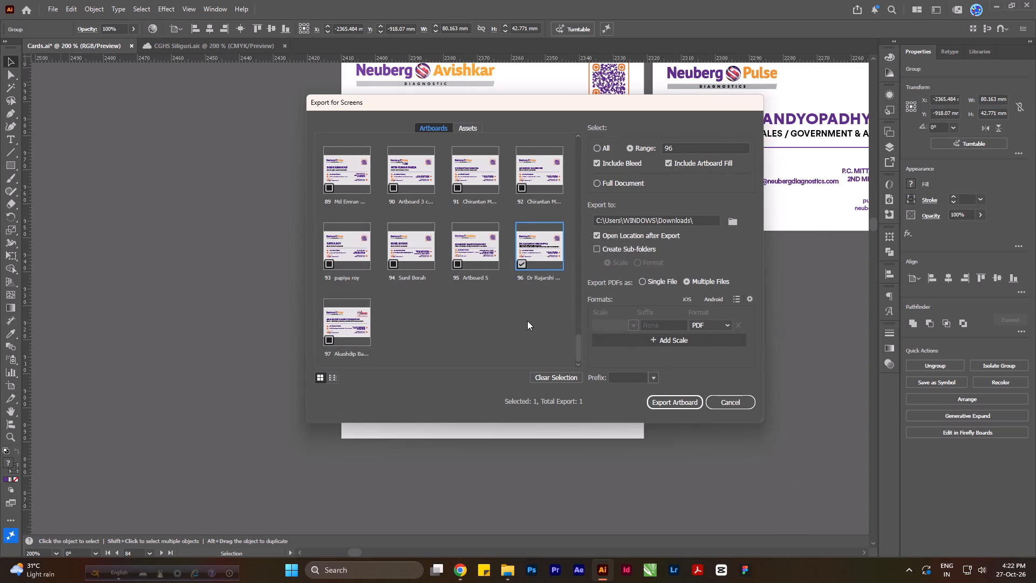
click(682, 403)
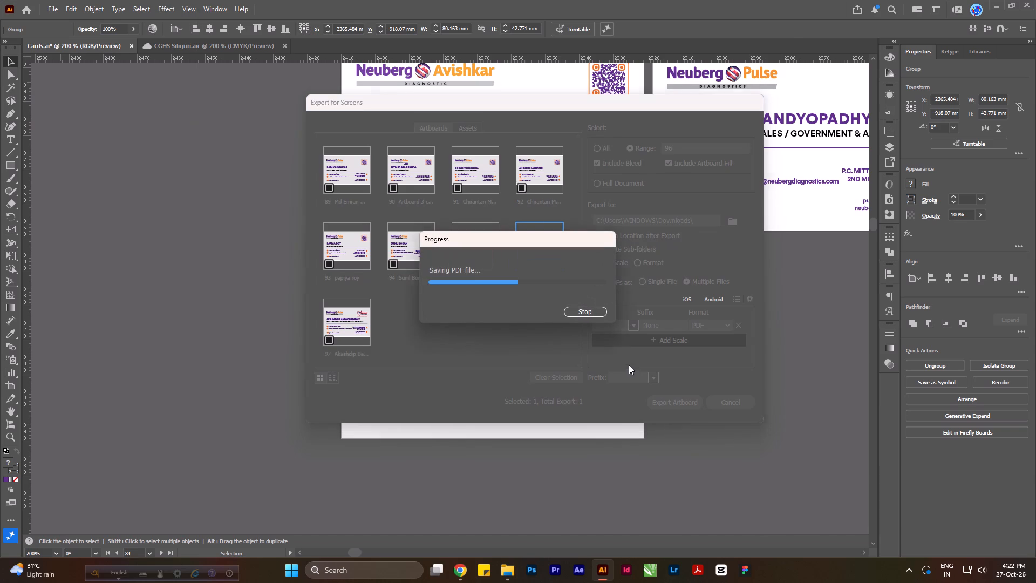
Open the doctor's newly exported card PDF from the Downloads folder and check its layout and details.
key(ctrl+r)
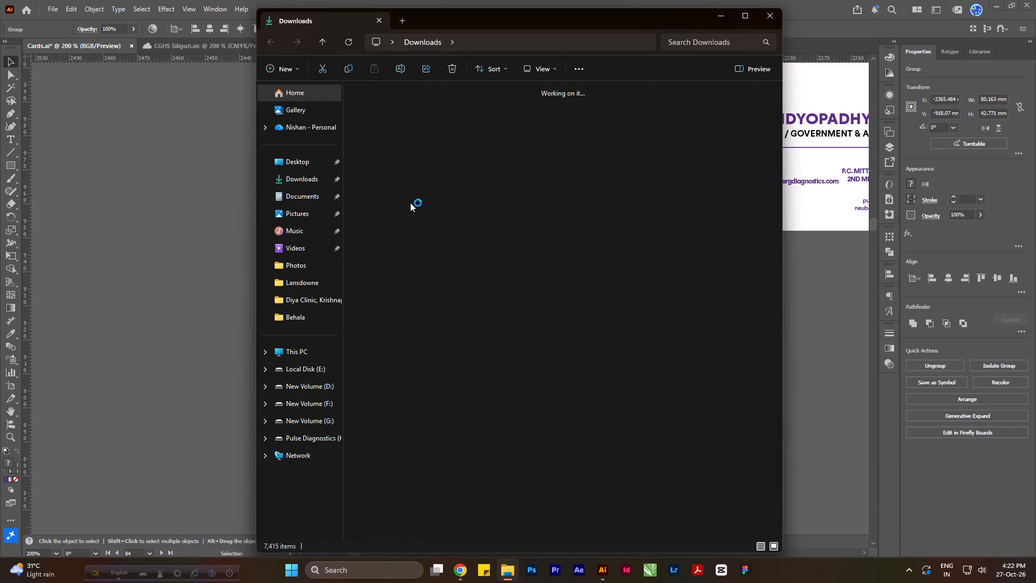
double_click(420, 186)
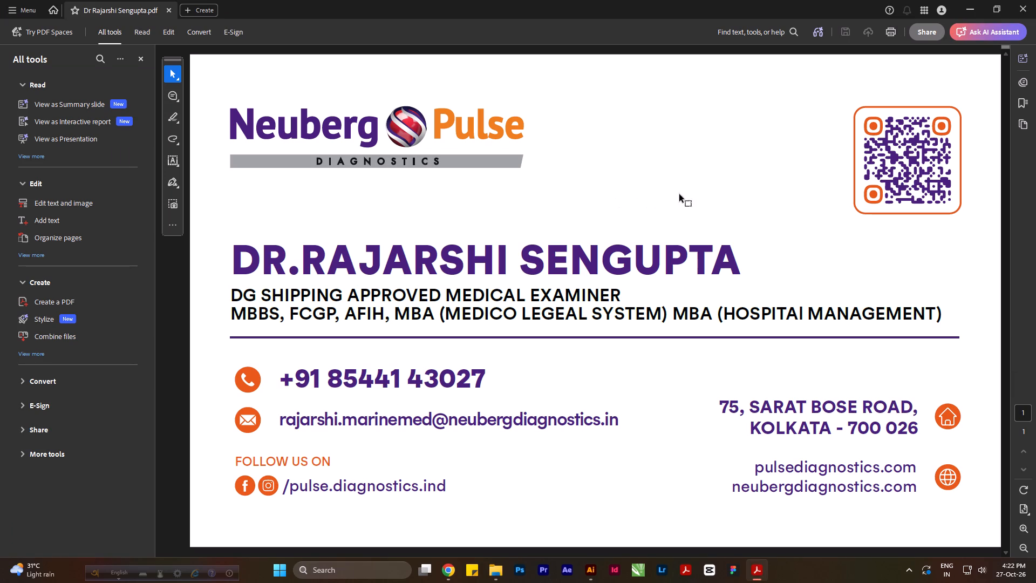
click(1035, 0)
Pick up the doctor's card PDF in the Downloads folder to carry it over to another app.
click(406, 182)
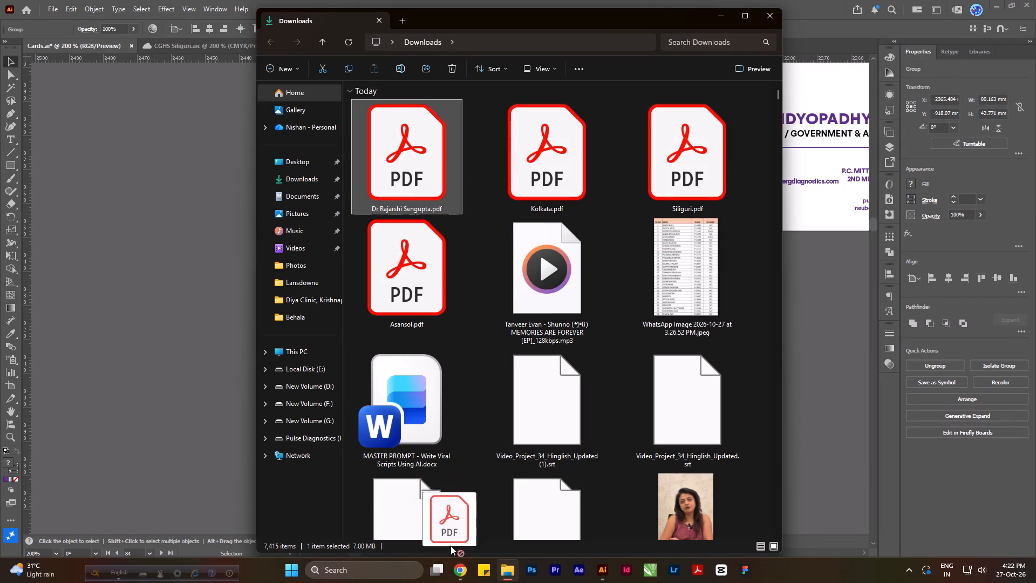